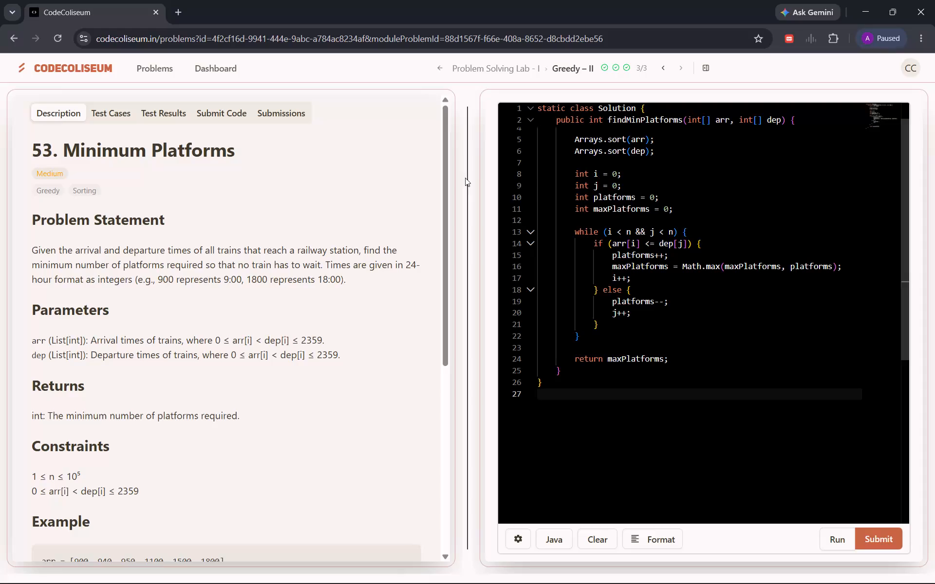
Review the Minimum Platforms problem statement and example arrays, and examine the arr[i] <= dep[j] comparison in the Java solution.
left_click(260, 255)
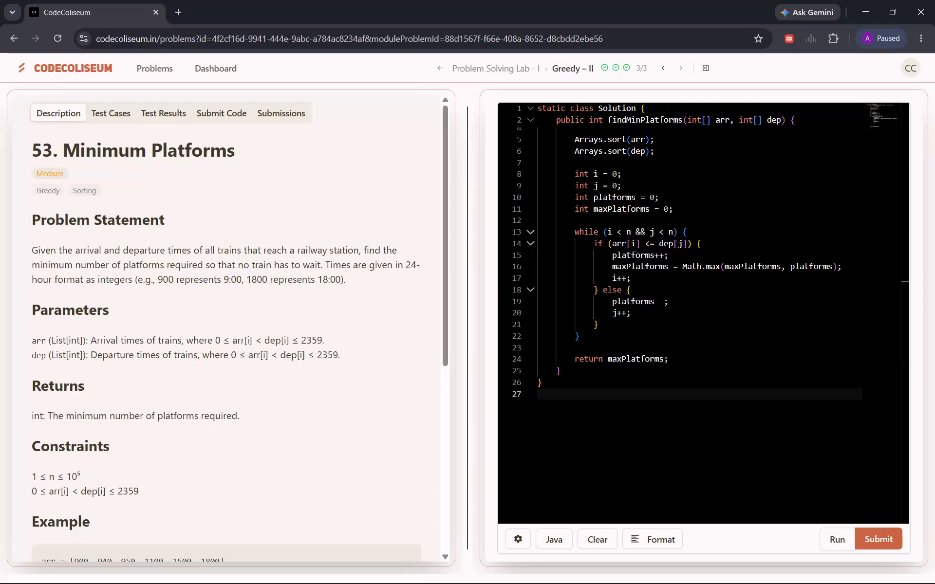
scroll(262, 249, "down", 1)
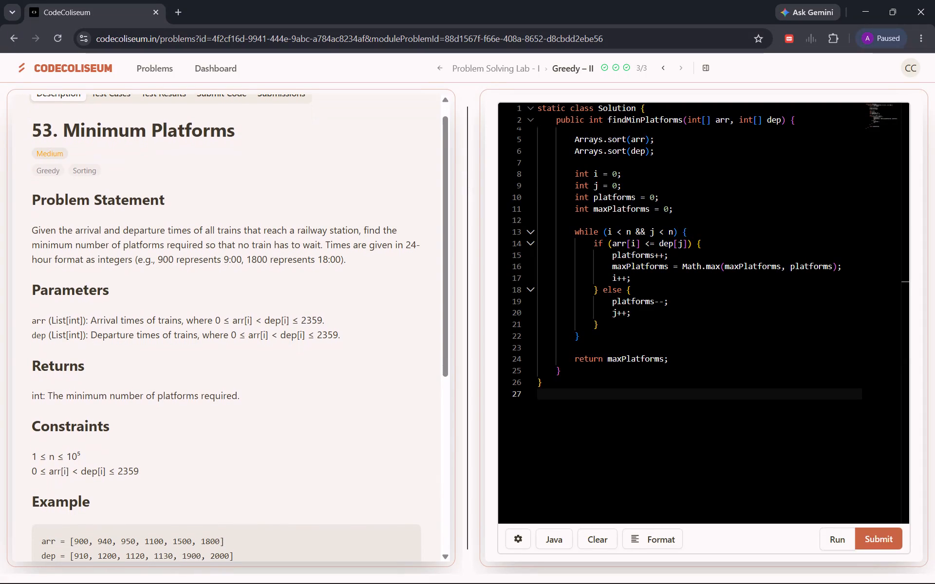
scroll(262, 249, "down", 2)
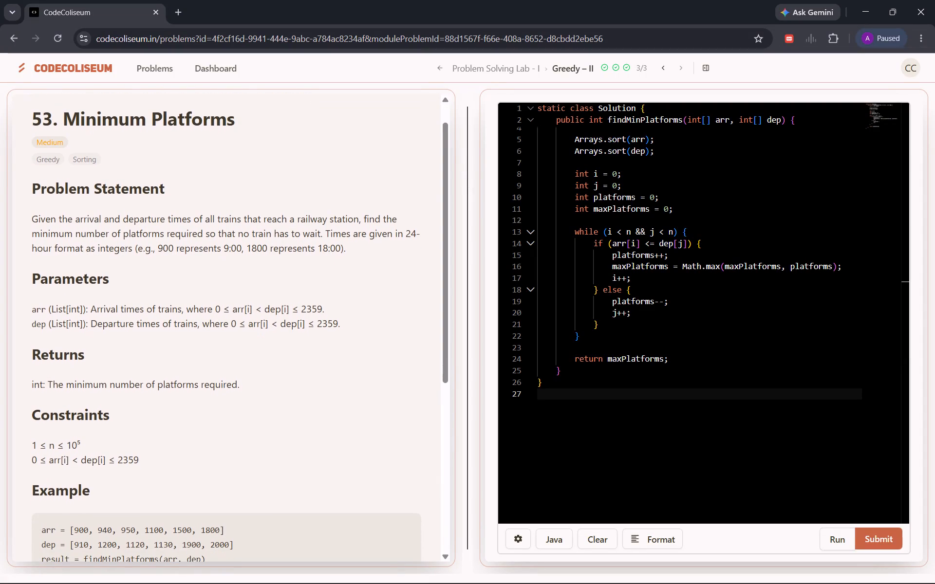
scroll(262, 249, "down", 1)
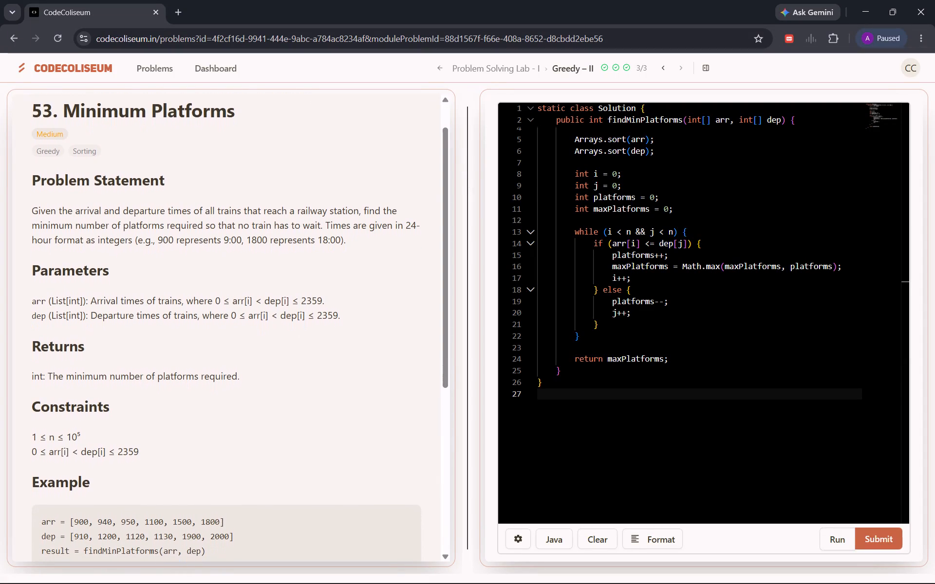
scroll(262, 249, "down", 2)
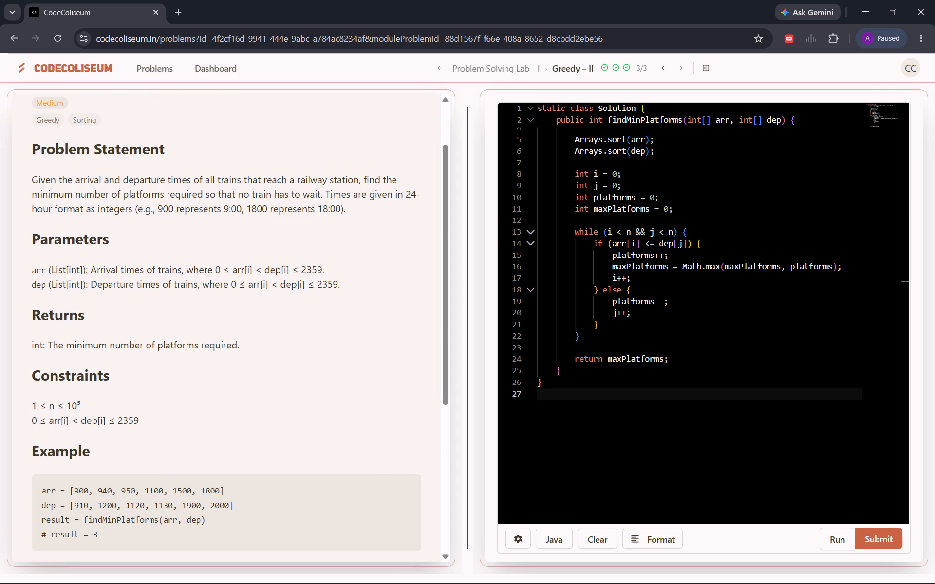
left_click(98, 490)
left_click_drag(98, 490, 111, 492)
left_click(111, 492)
triple_click(111, 492)
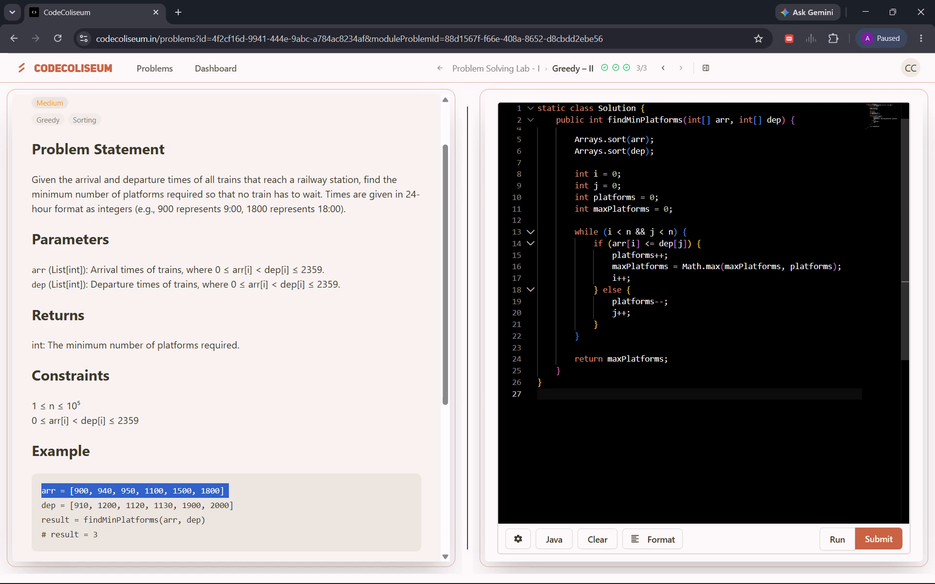
left_click_drag(611, 243, 657, 244)
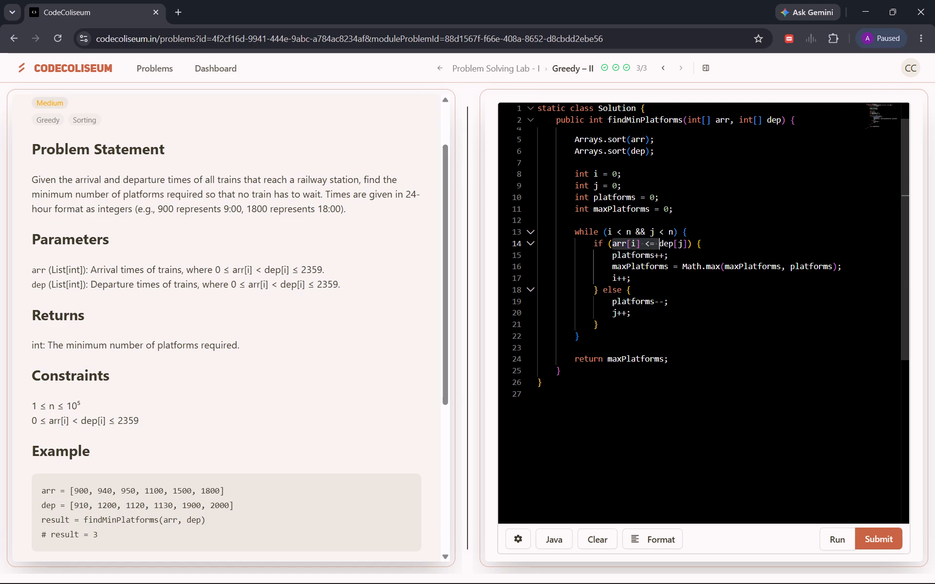
left_click_drag(657, 244, 660, 244)
left_click_drag(660, 244, 665, 244)
left_click_drag(665, 244, 683, 243)
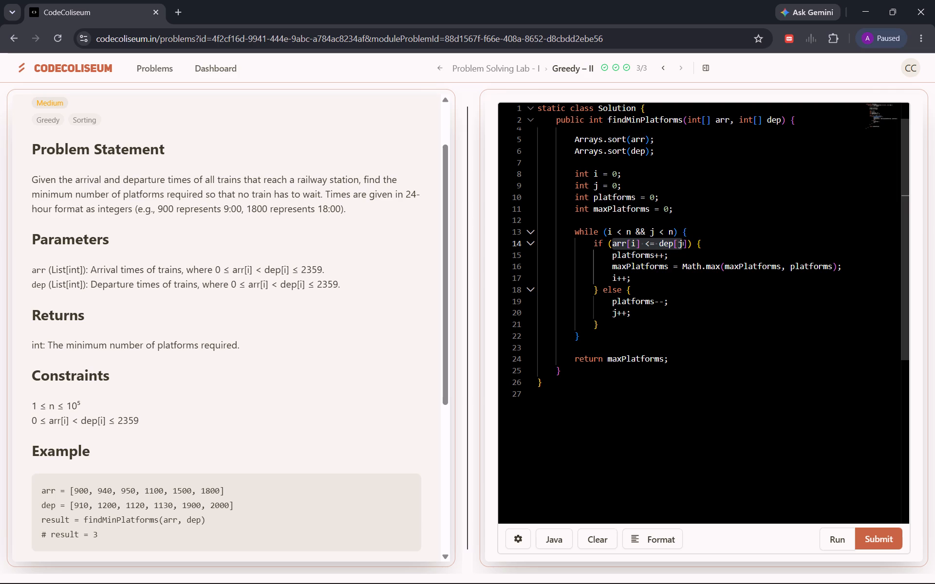
left_click_drag(683, 243, 365, 330)
scroll(161, 245, "up", 7)
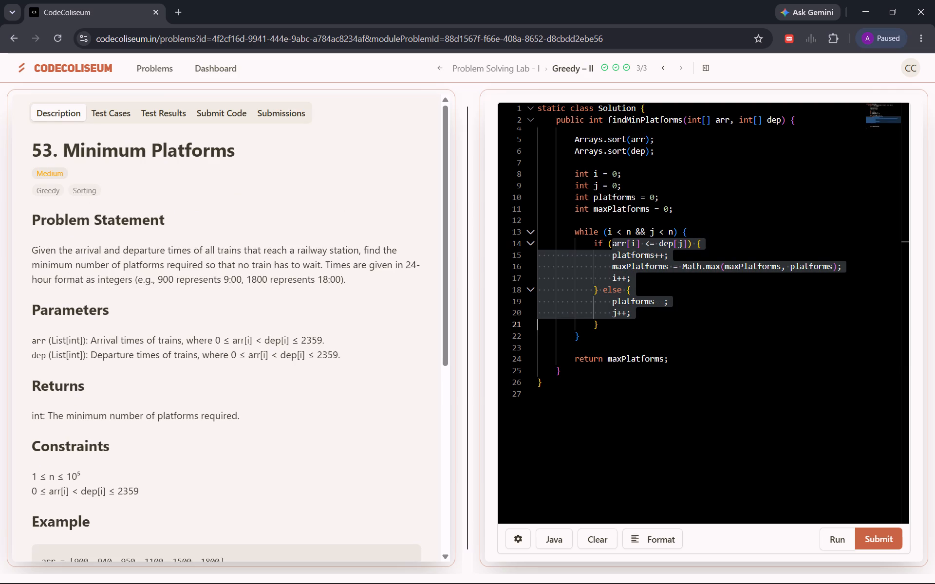
Search the web for "canva pro" in a new tab.
left_click(177, 13)
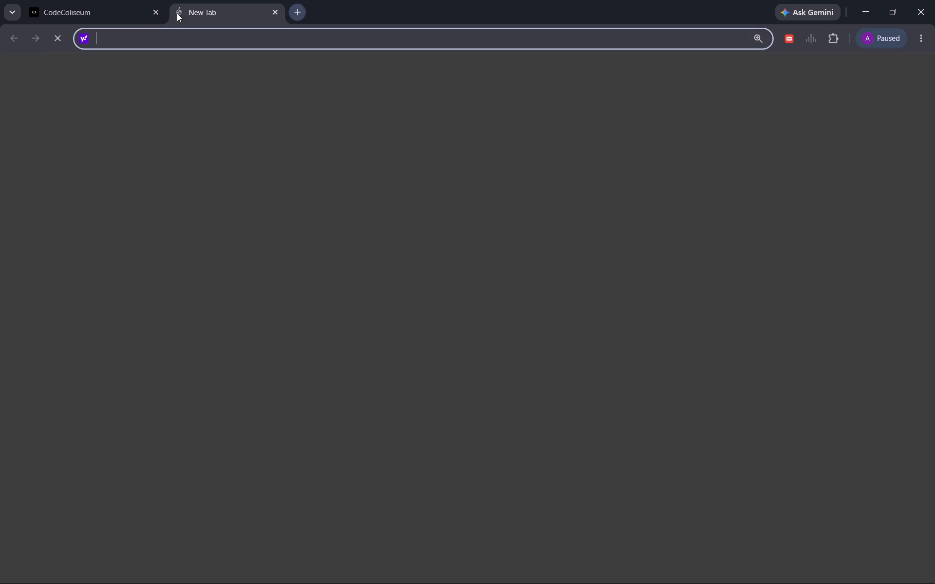
type("can")
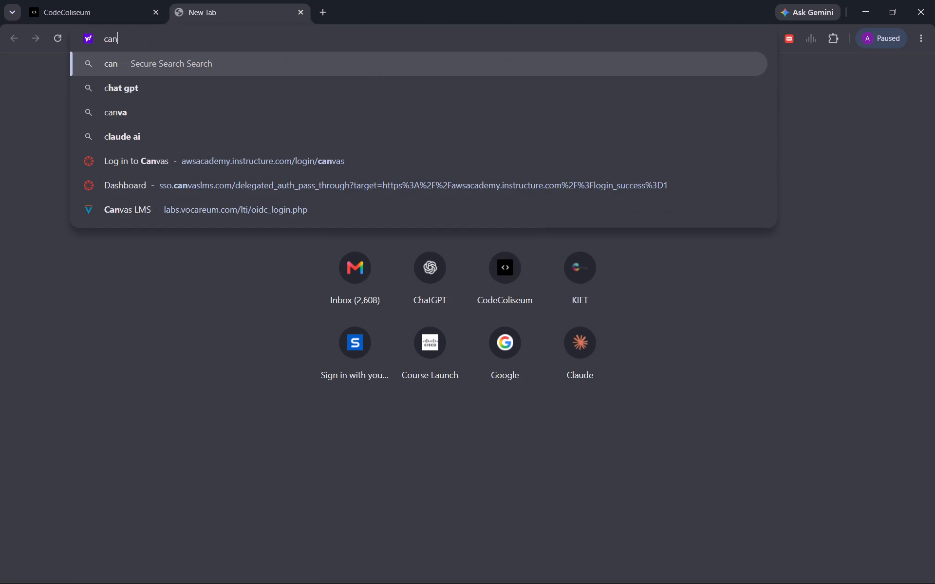
type("va pro")
key("Return")
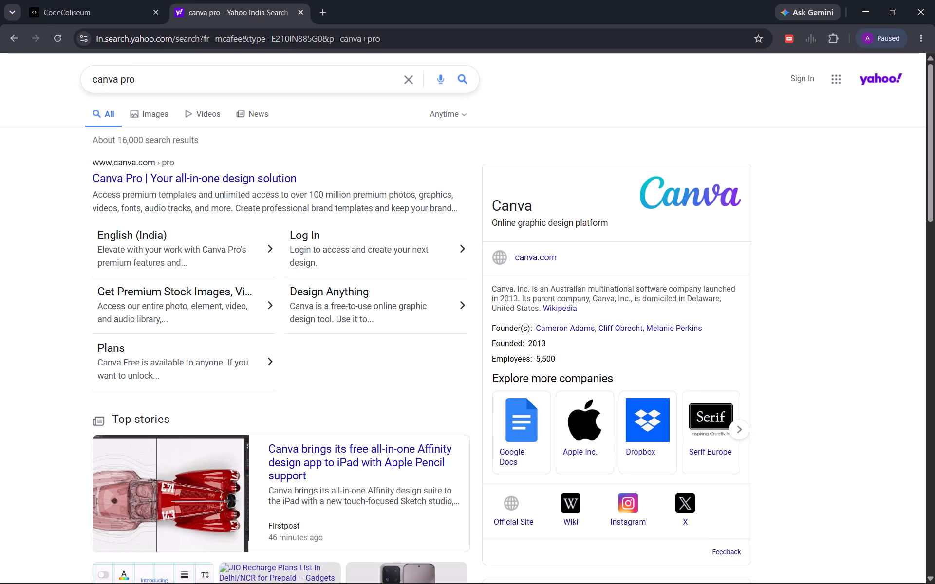
key("BackSpace")
key("BackSpace")
key("BackSpace")
key("BackSpace")
key("Return")
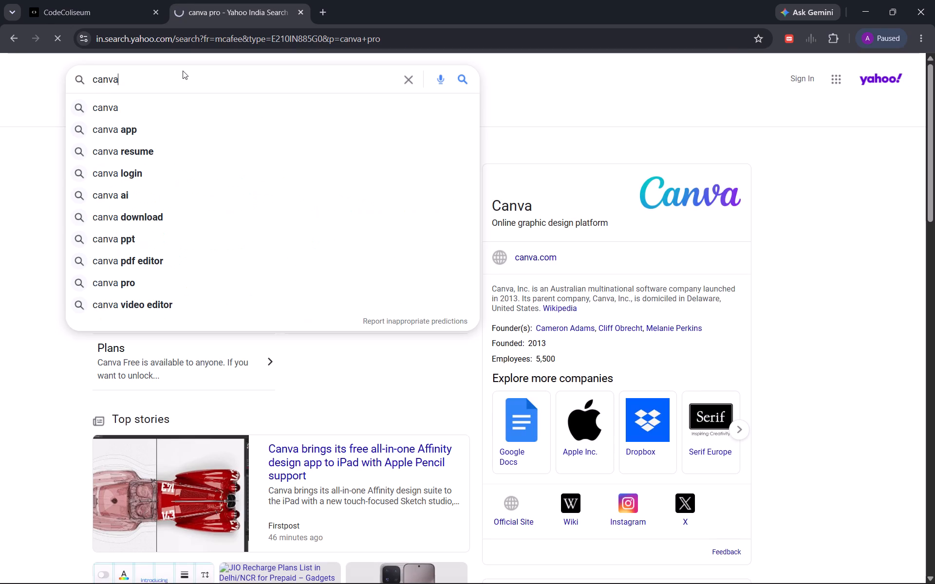
scroll(183, 71, "down", 1)
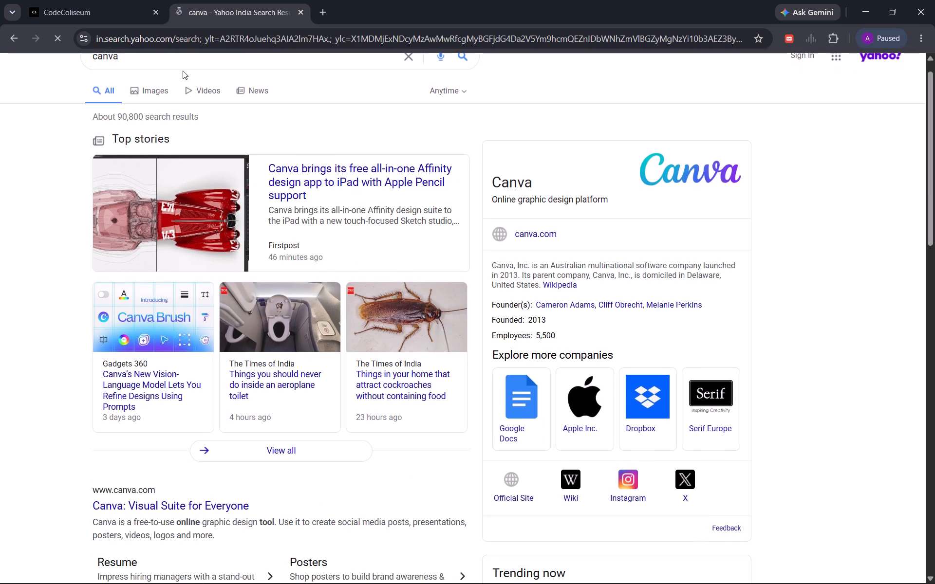
scroll(183, 71, "down", 2)
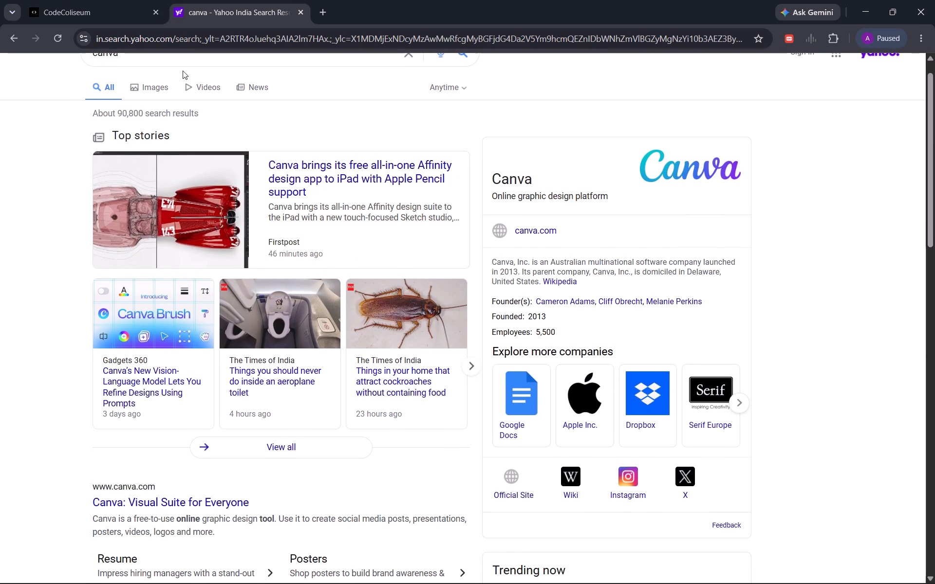
scroll(183, 71, "down", 2)
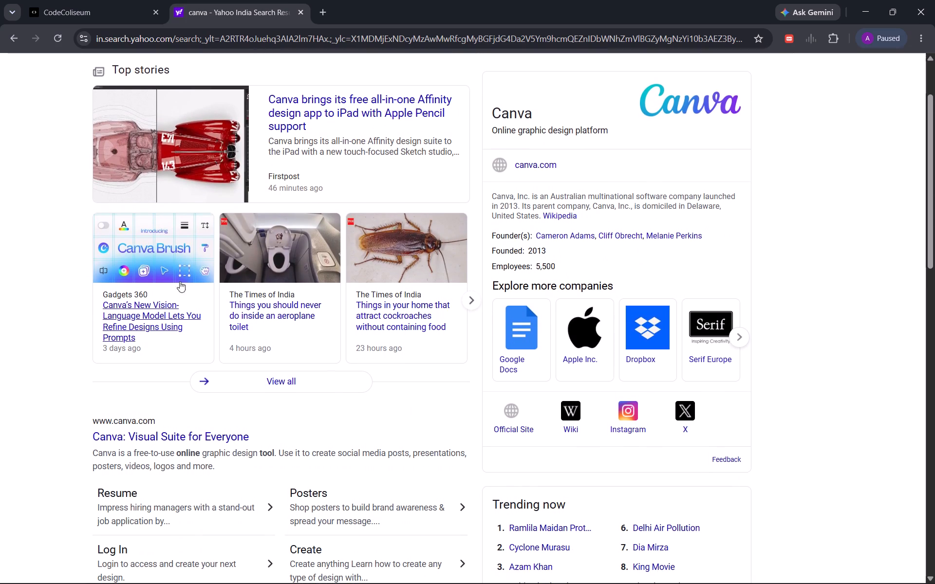
left_click(173, 432)
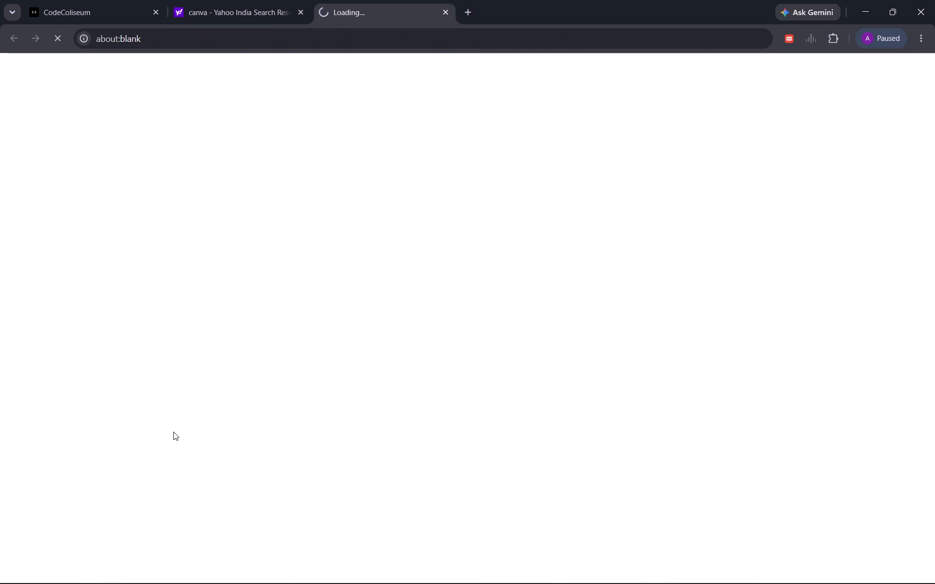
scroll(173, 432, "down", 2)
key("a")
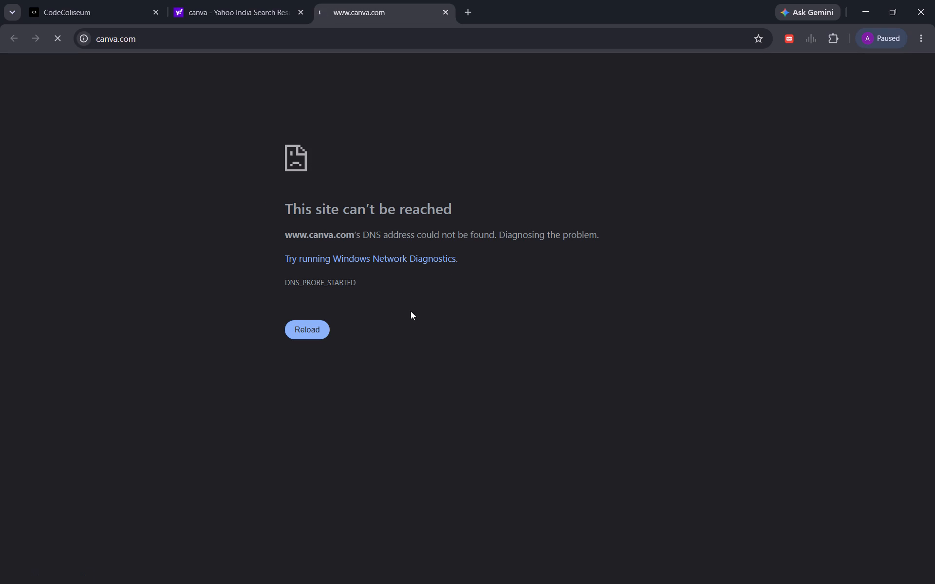
Try to reload the canva.com page.
left_click(309, 330)
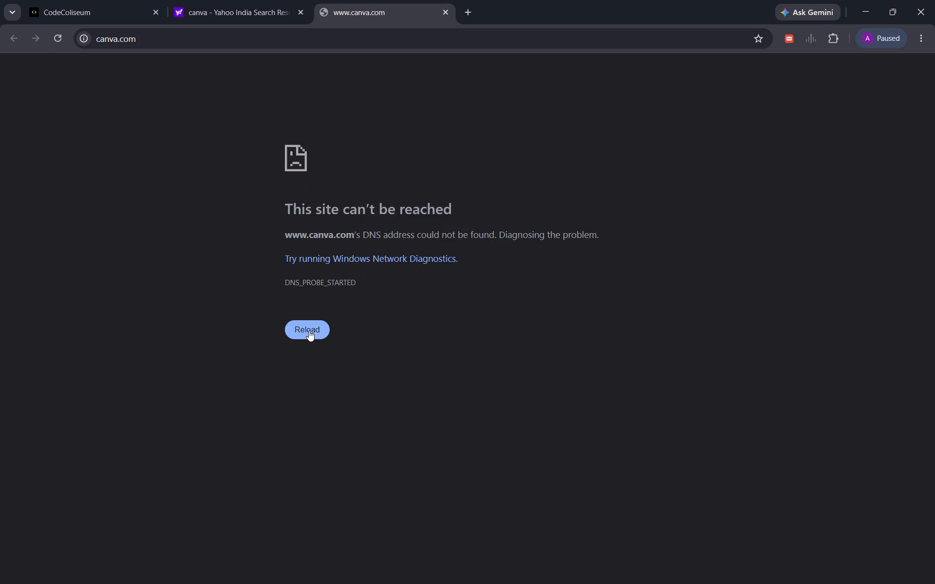
left_click(309, 330)
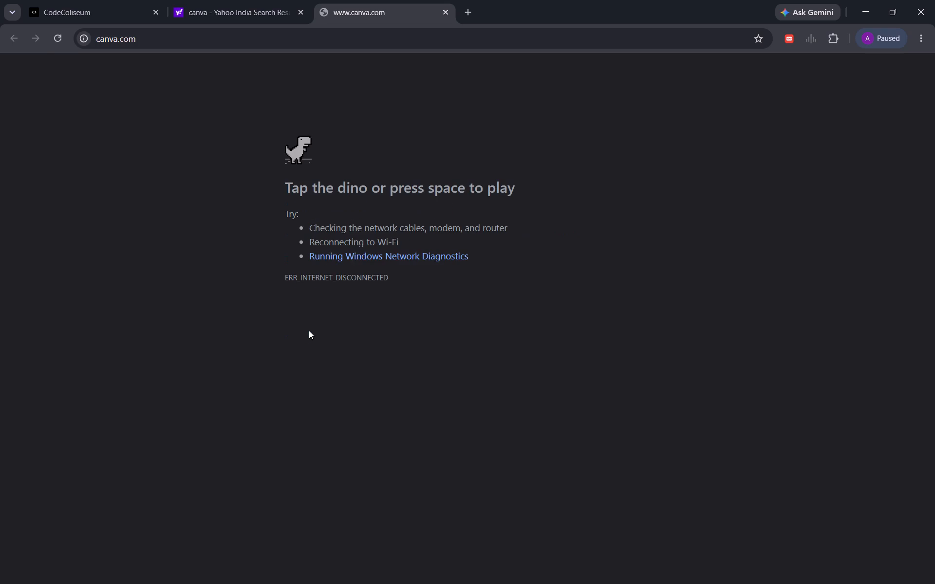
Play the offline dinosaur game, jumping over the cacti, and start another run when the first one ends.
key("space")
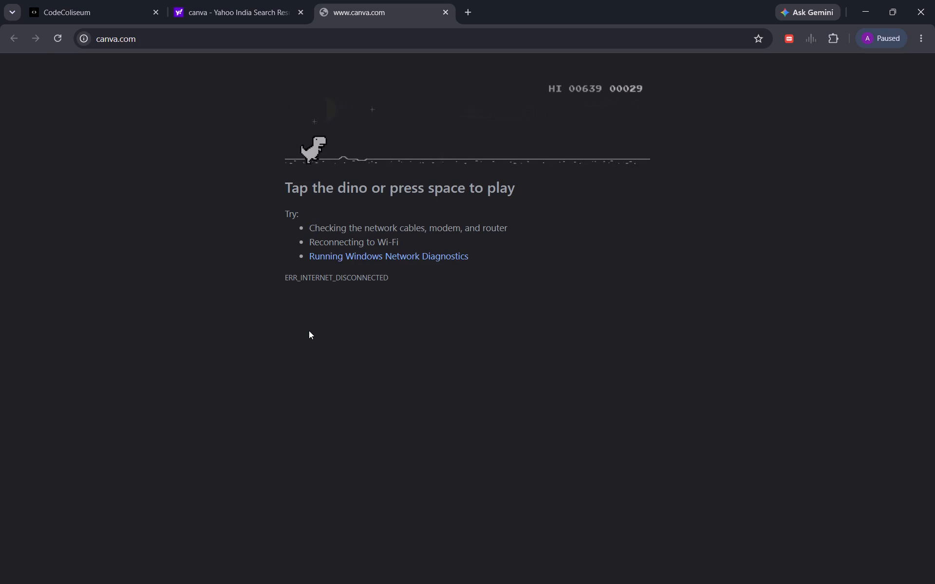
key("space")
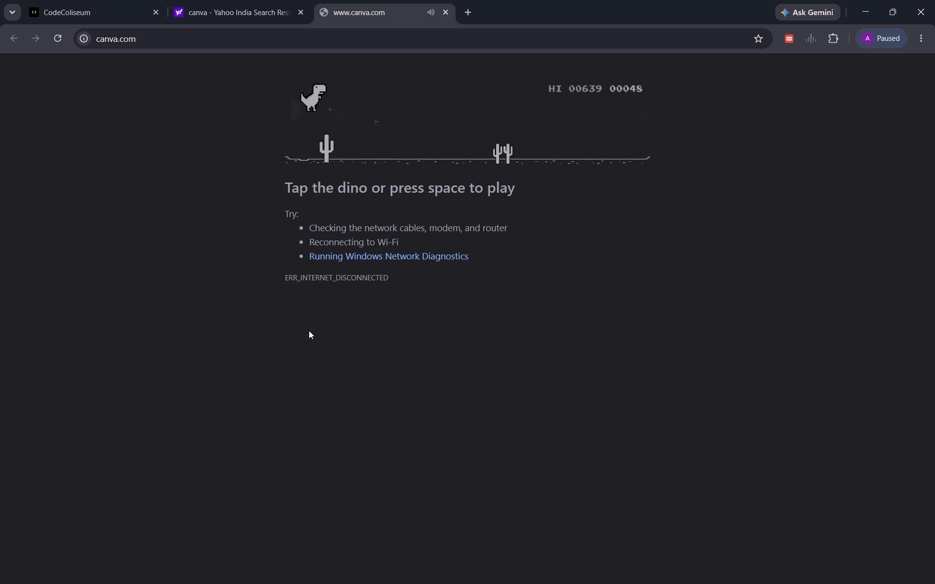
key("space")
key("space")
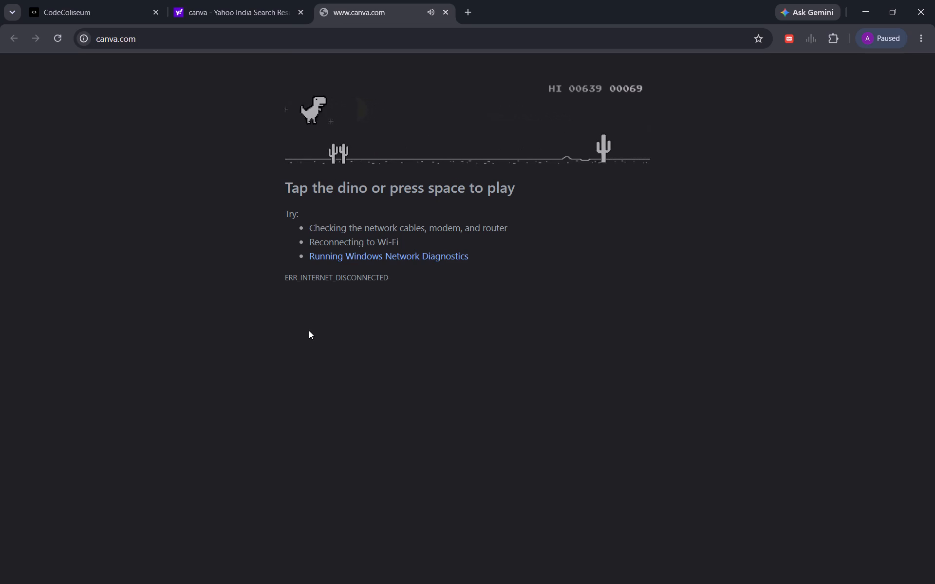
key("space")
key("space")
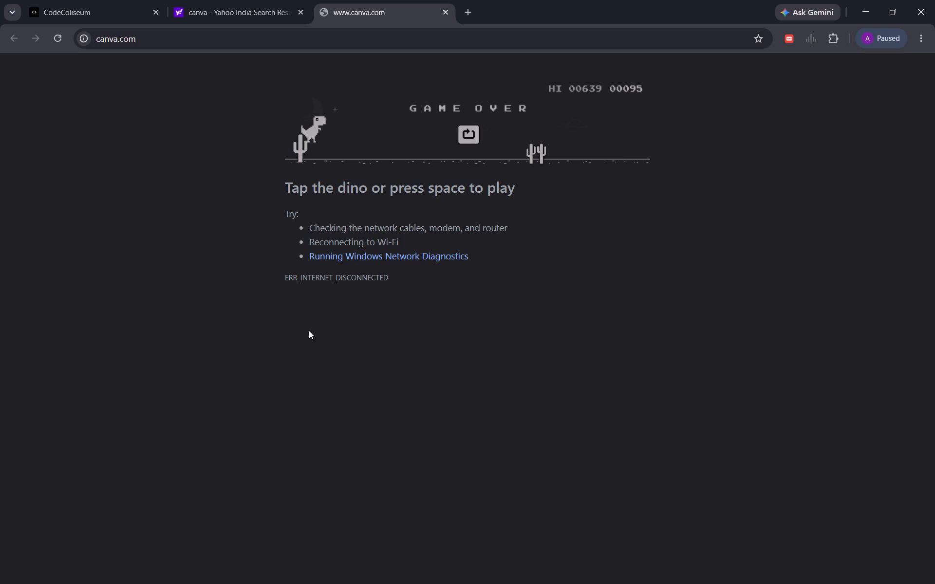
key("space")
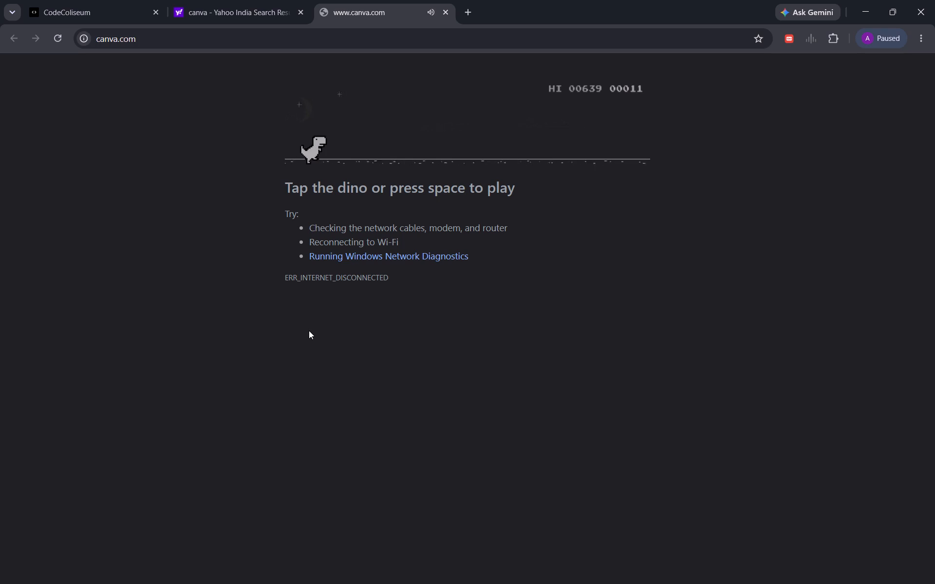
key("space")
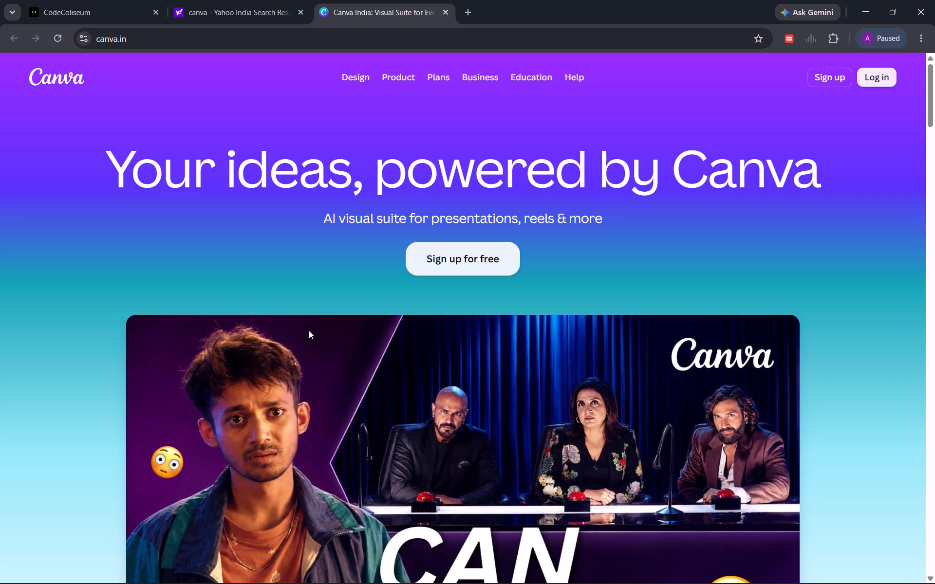
Browse the Canva home page's AI features, templates and business sections, and return to its beginning.
key("space")
key("space")
key("space")
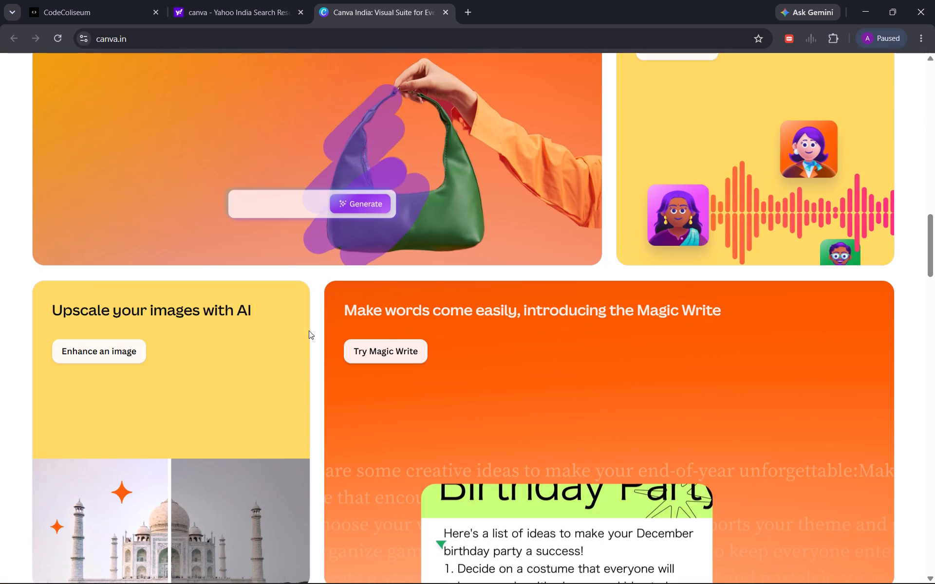
key("space")
key("space")
key("space")
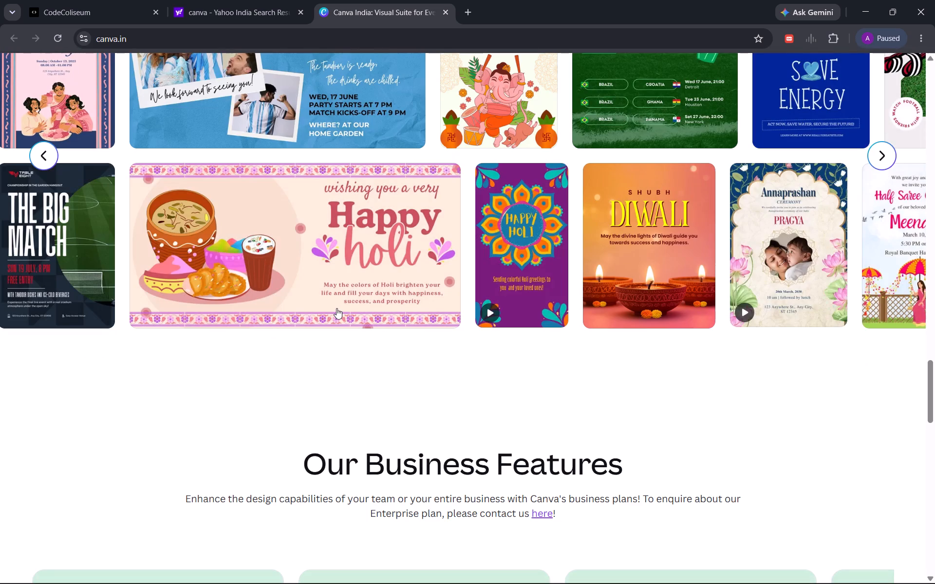
scroll(337, 308, "up", 19)
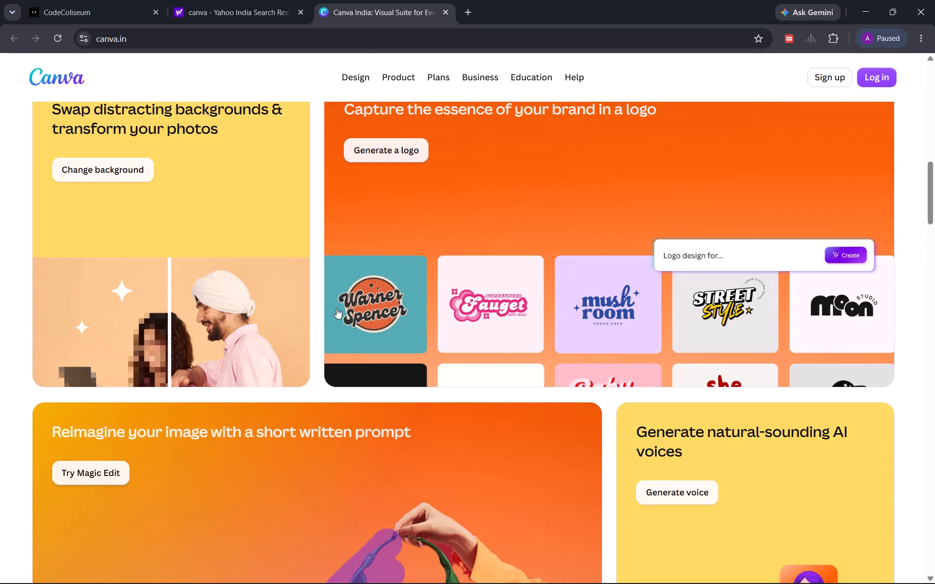
scroll(337, 308, "up", 14)
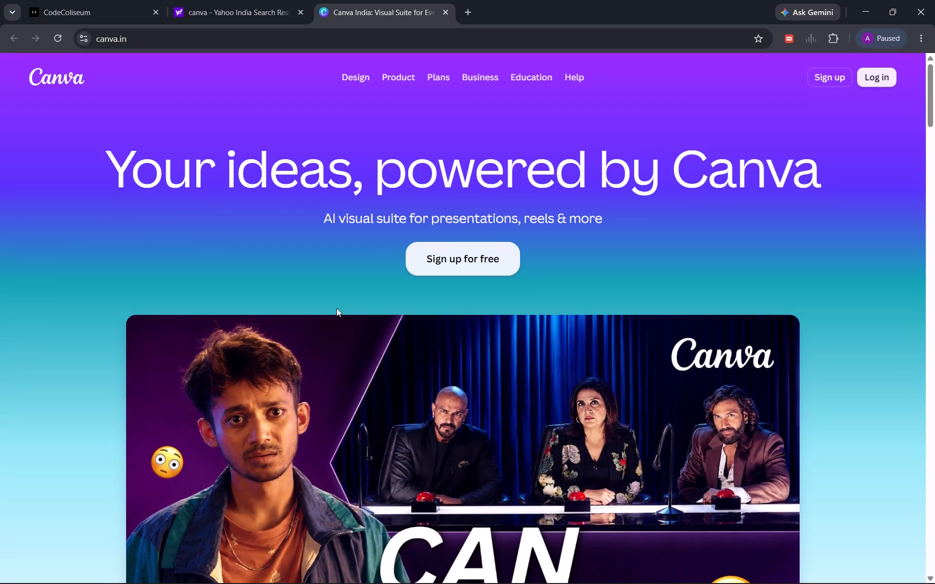
scroll(337, 308, "down", 1)
scroll(337, 308, "up", 4)
Open the Canva login page.
left_click(881, 74)
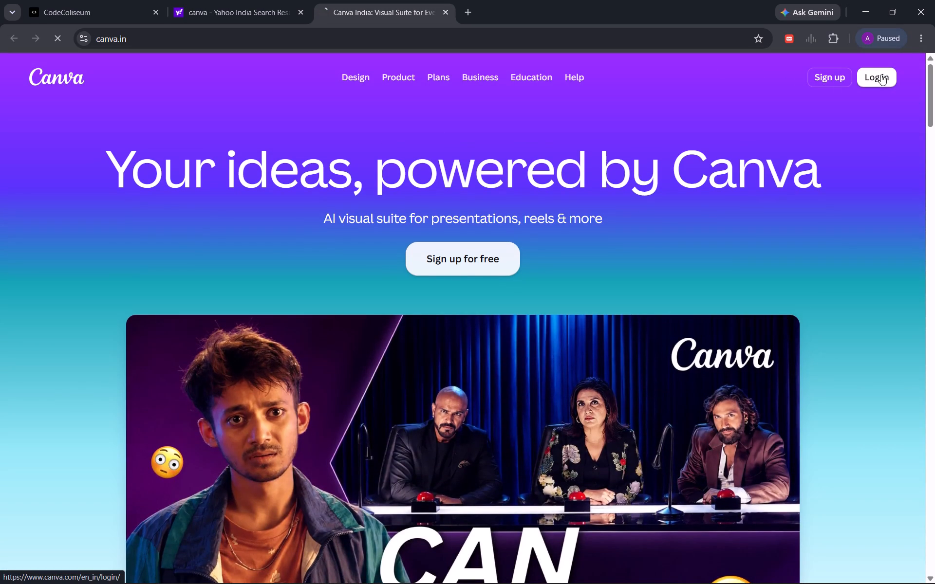
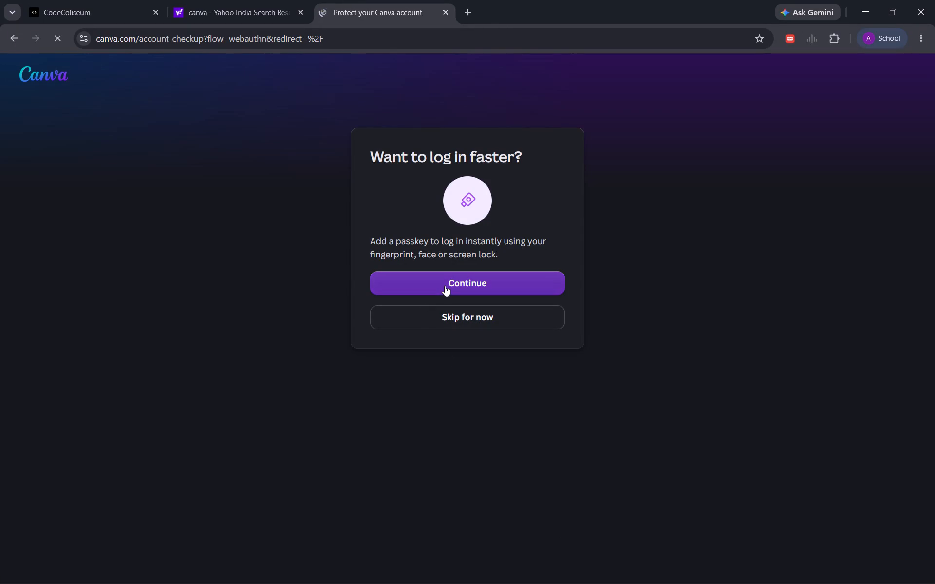
Skip adding a passkey for faster login and dismiss the Canva Business trial offer.
left_click(456, 296)
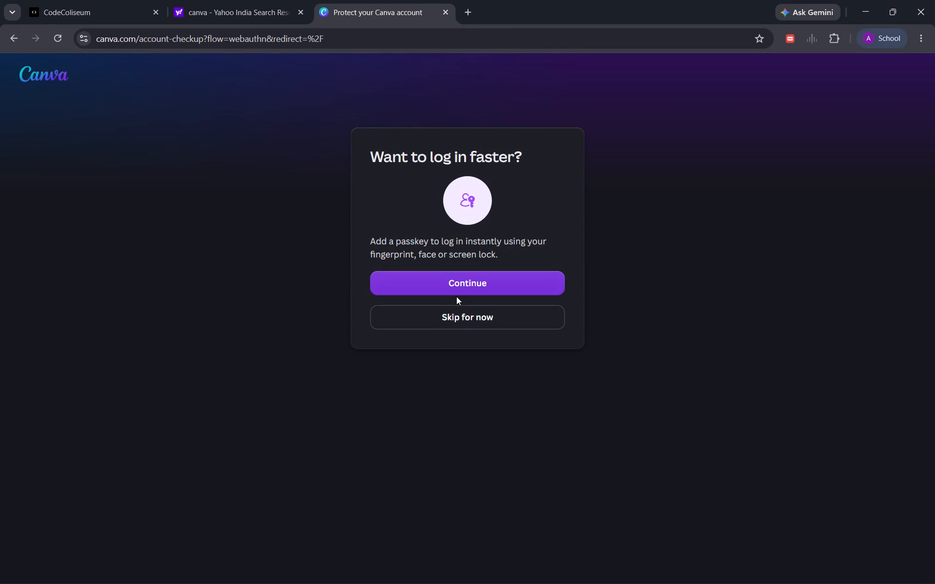
left_click(461, 321)
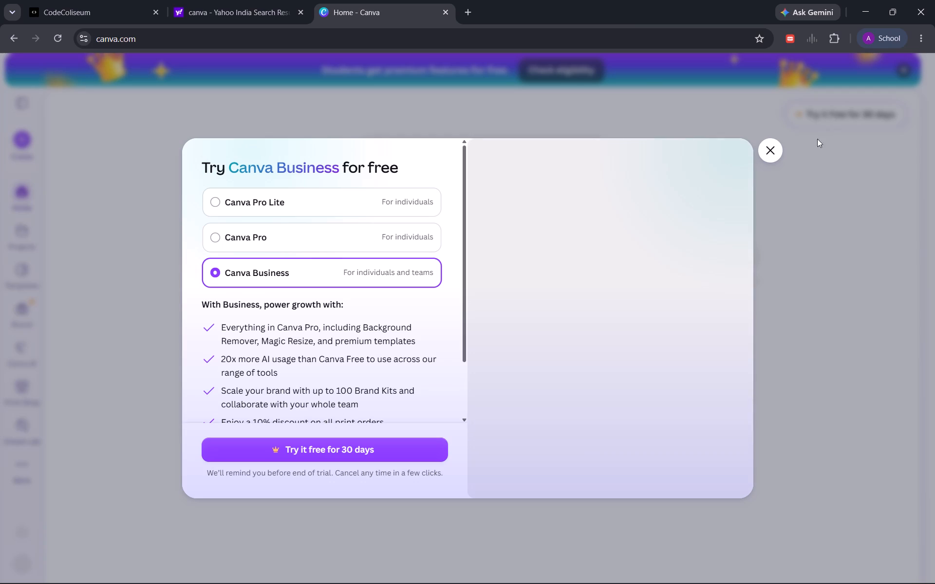
left_click(766, 149)
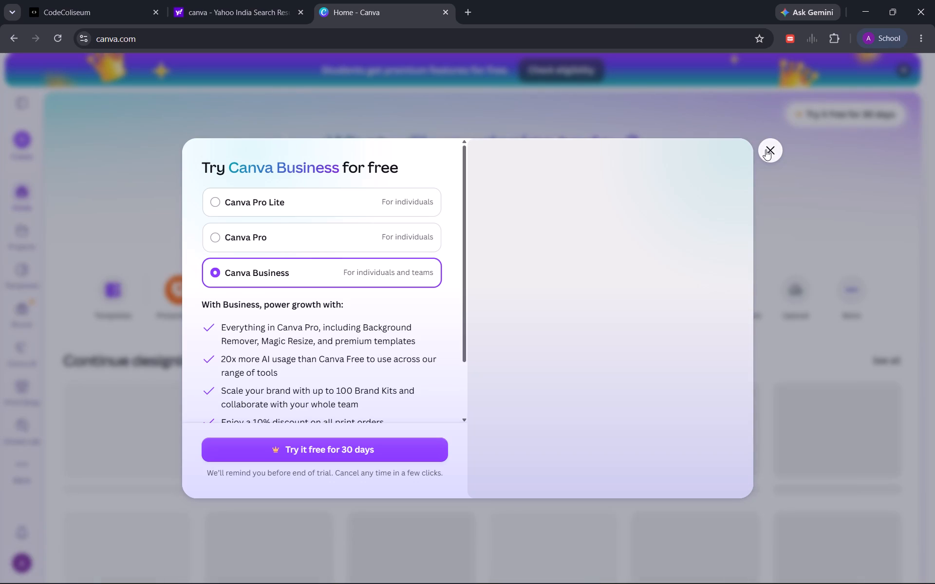
Open the Brilliant Public School poster from the recent designs and look at its acknowledgement page.
scroll(695, 222, "down", 1)
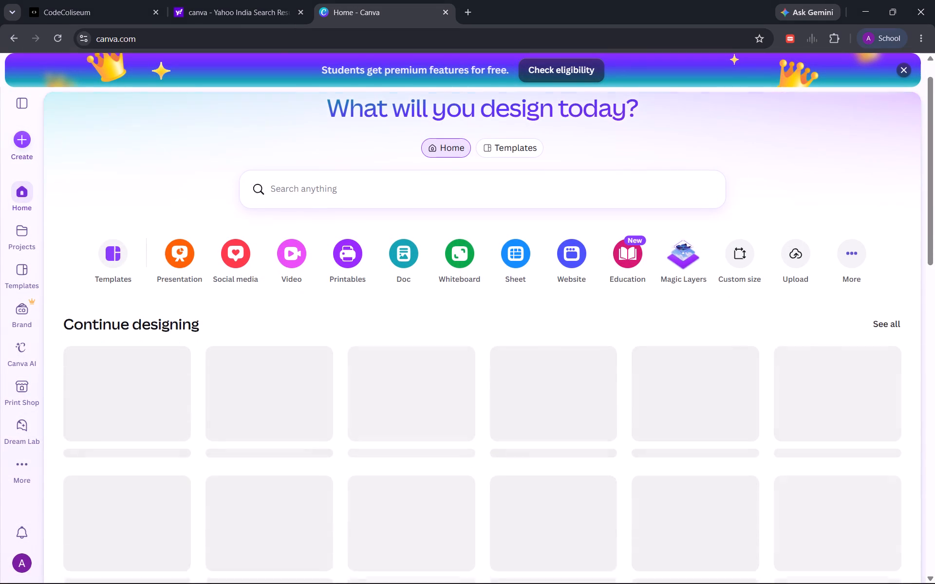
scroll(695, 222, "down", 1)
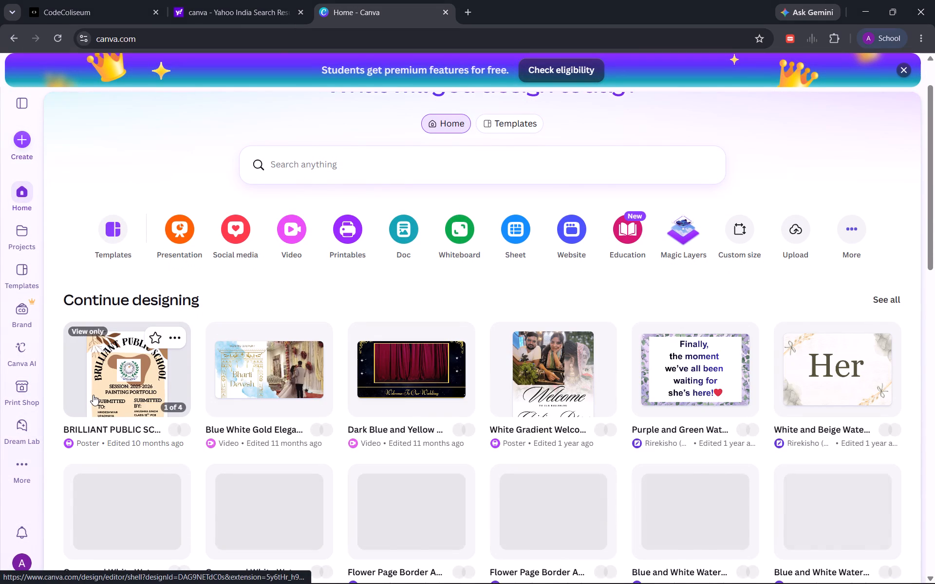
double_click(93, 395)
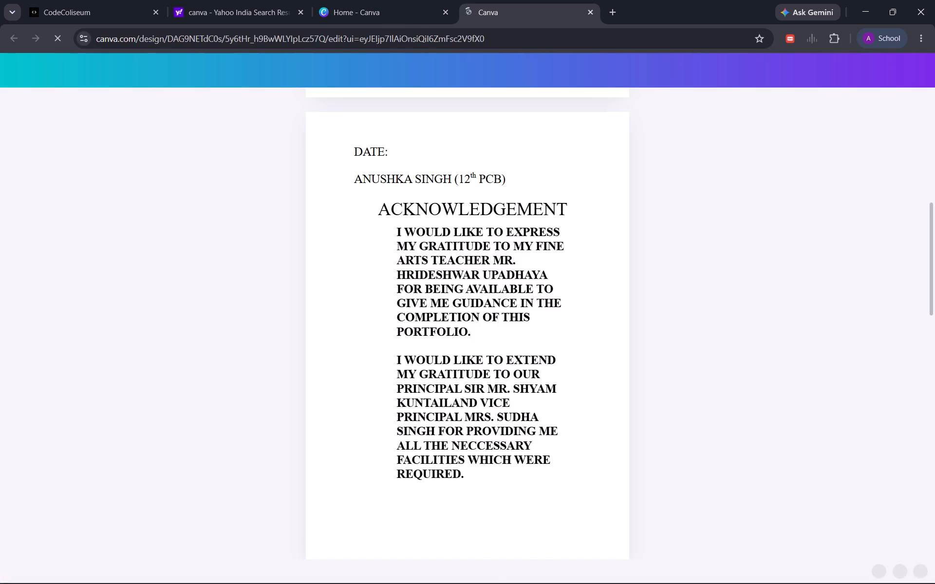
double_click(416, 217)
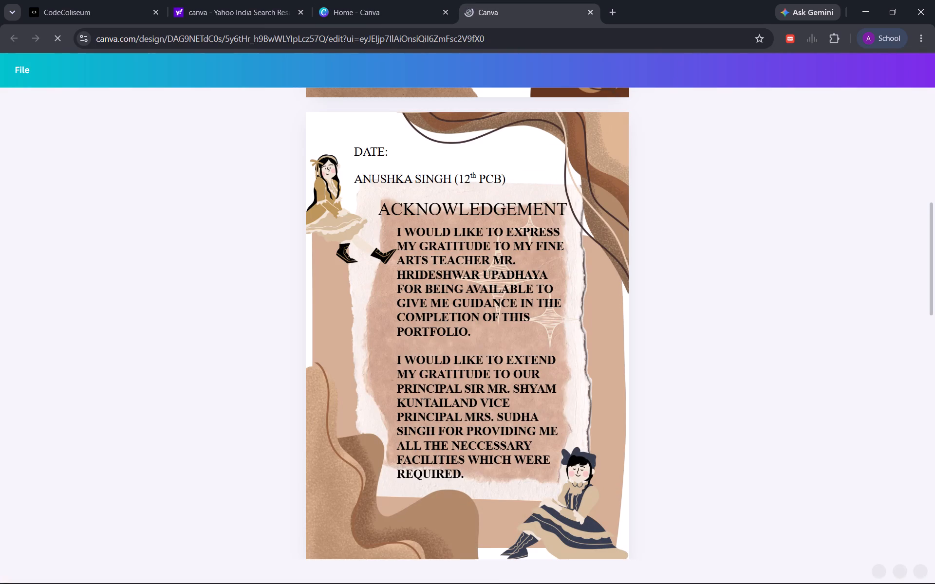
left_click_drag(416, 217, 0, 79)
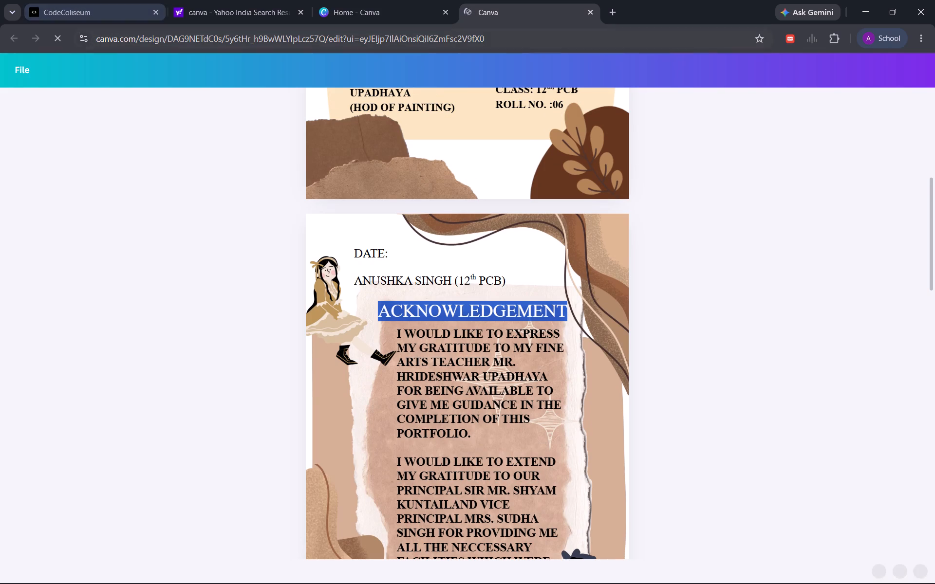
left_click(414, 0)
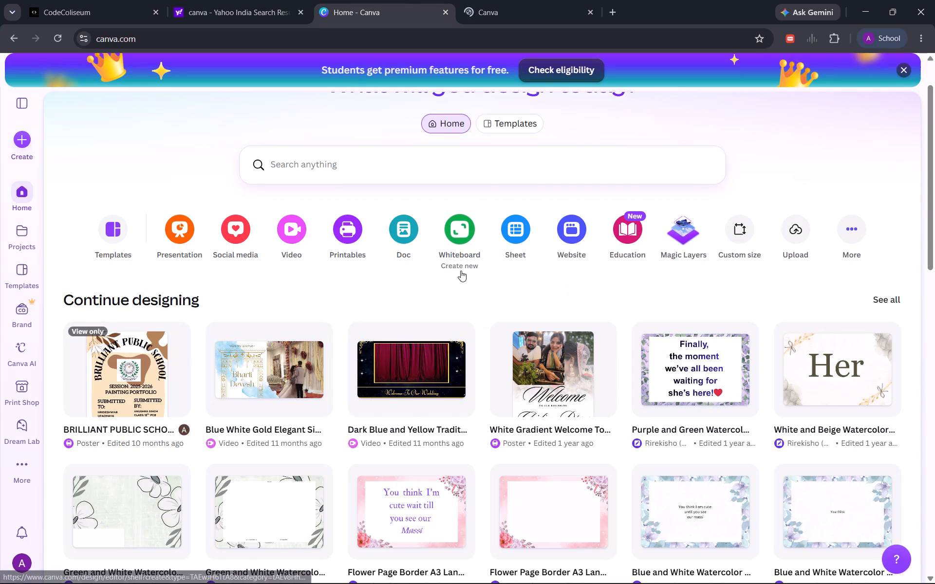
Create a new blank Landscape Video design, 1920 × 1080 px, from the video design types.
scroll(460, 262, "down", 2)
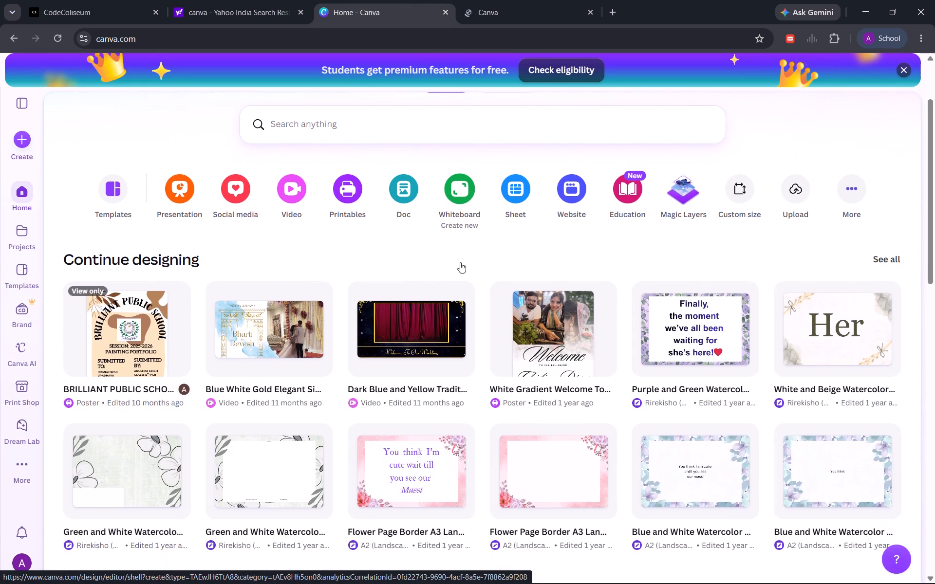
scroll(460, 262, "down", 1)
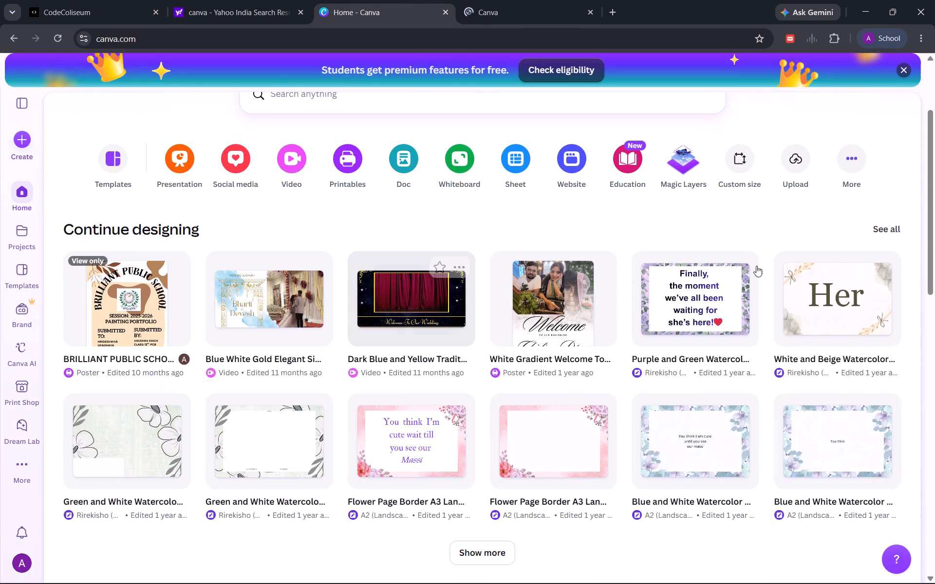
scroll(723, 347, "left", 1)
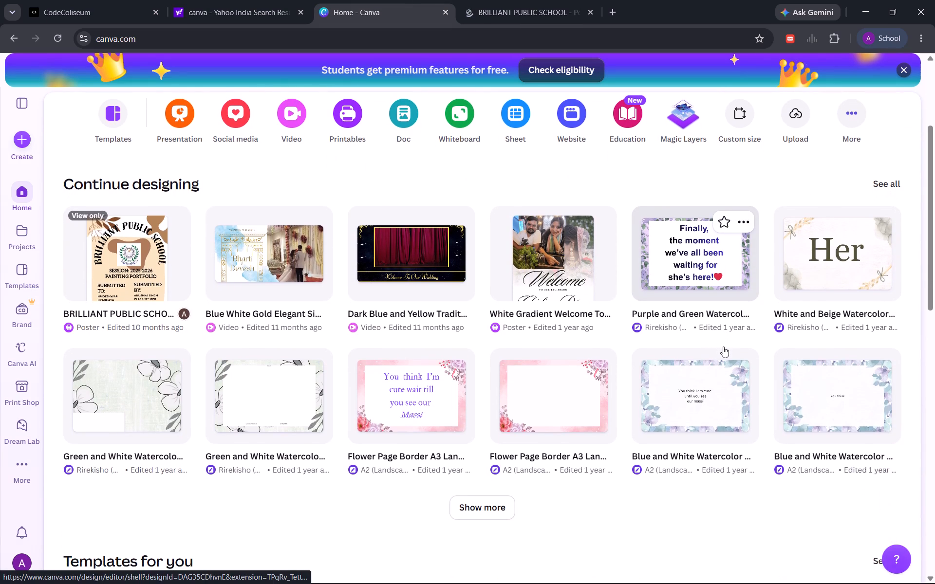
scroll(723, 347, "left", 2)
scroll(723, 347, "up", 2)
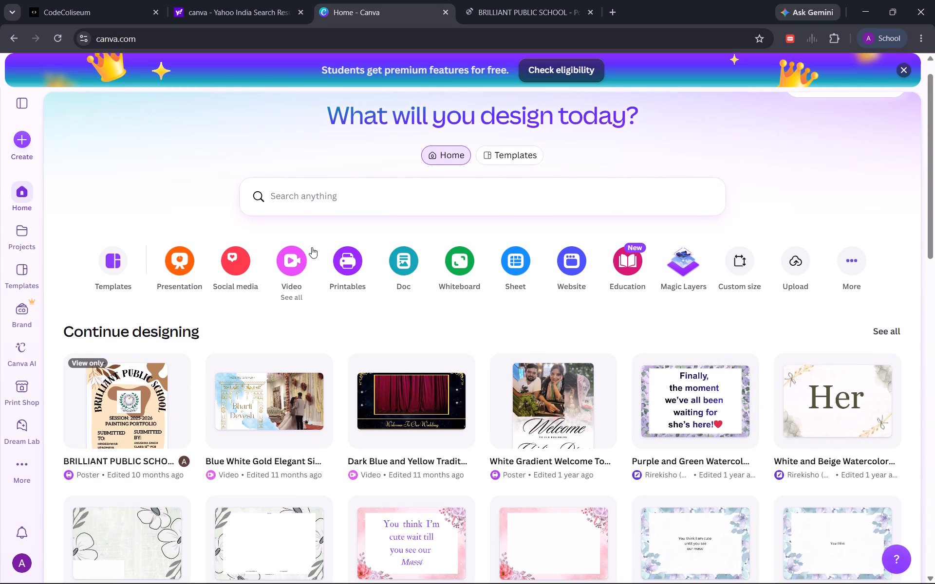
double_click(289, 261)
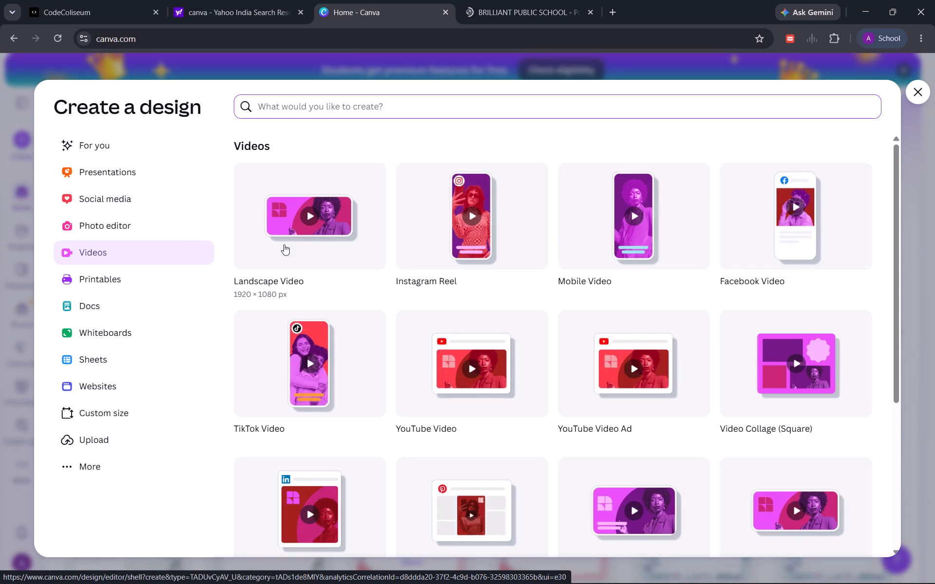
left_click(309, 225)
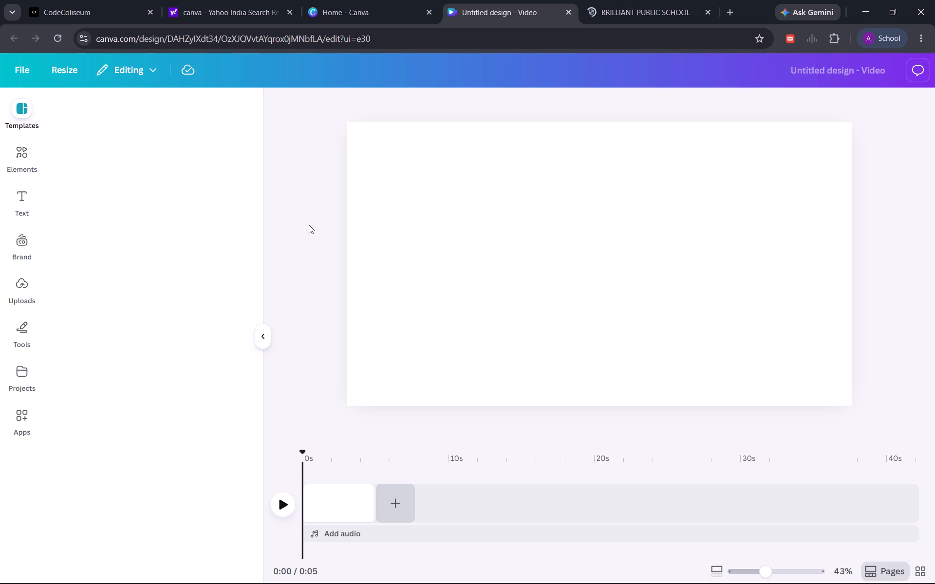
Add a second blank page to the untitled video design and select the first page.
left_click(385, 505)
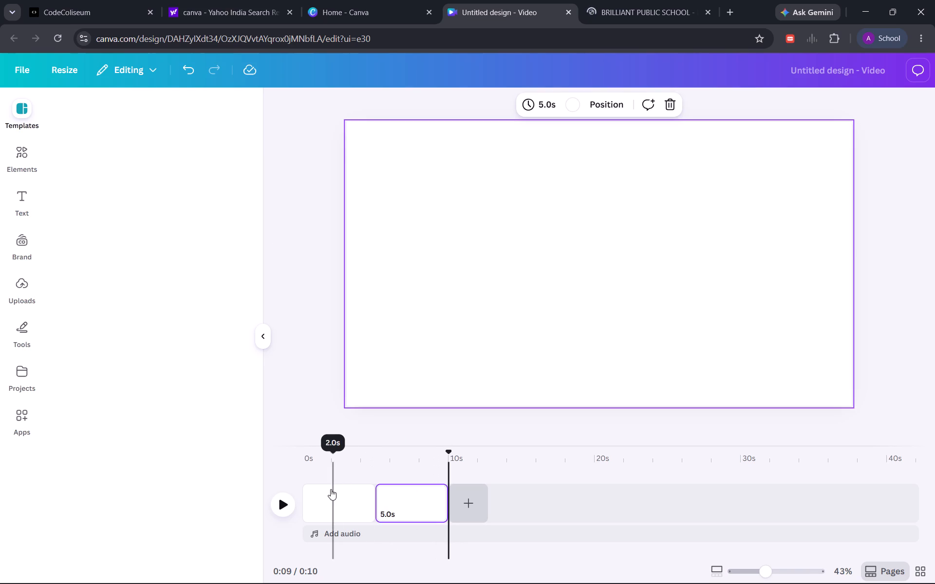
left_click(331, 489)
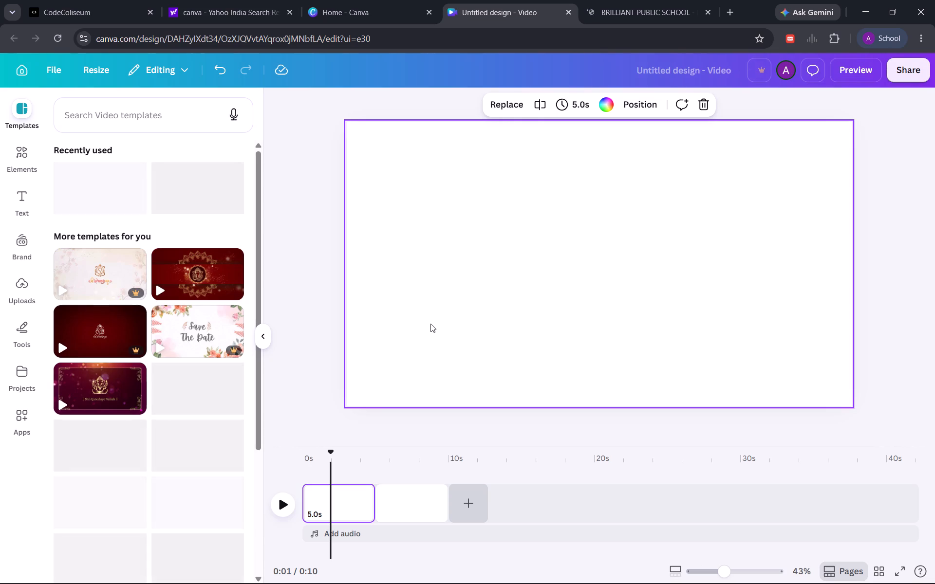
View the details of the Red and Gold Traditional Wedding Invitation Video template.
left_click(196, 279)
left_click(196, 279)
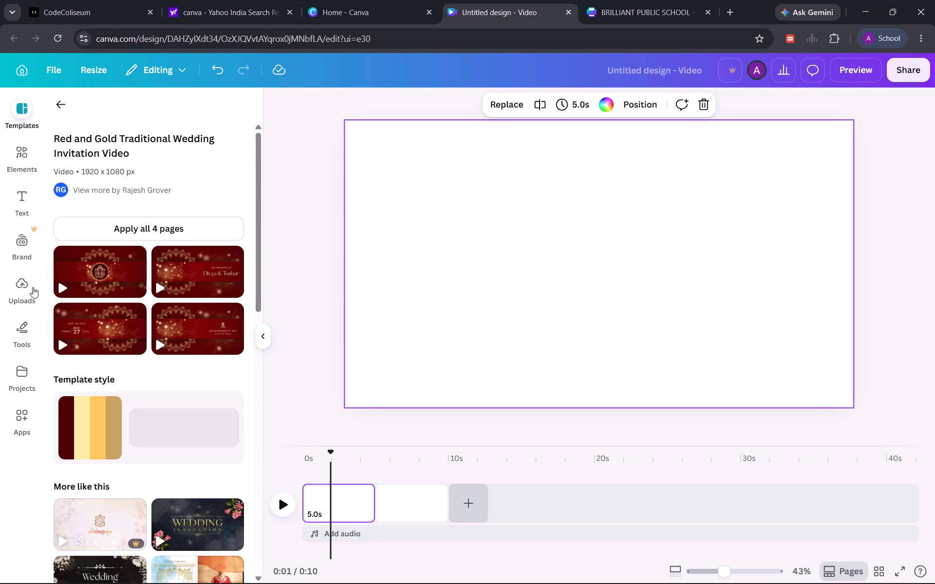
Check the self-recording options in the uploads area and return to the uploaded images.
left_click(25, 289)
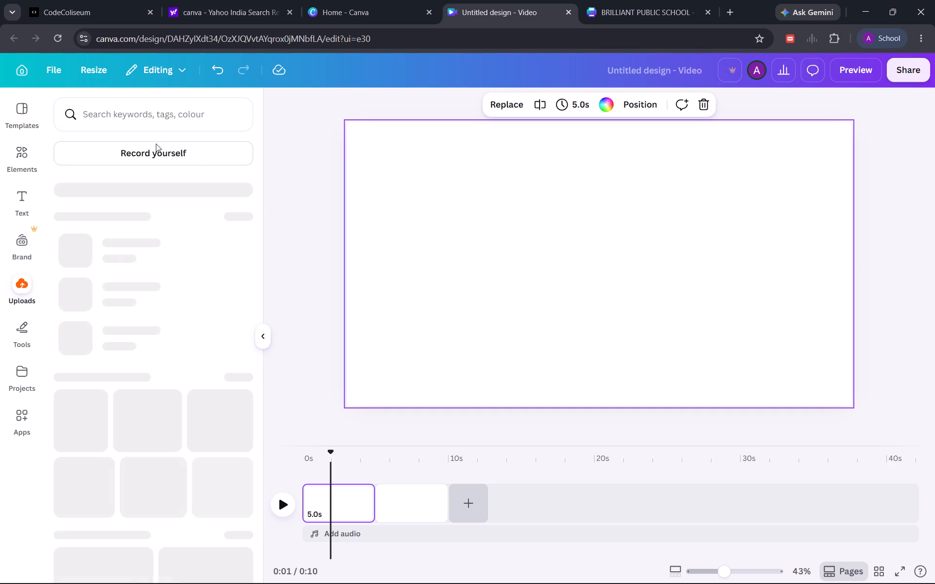
left_click(160, 153)
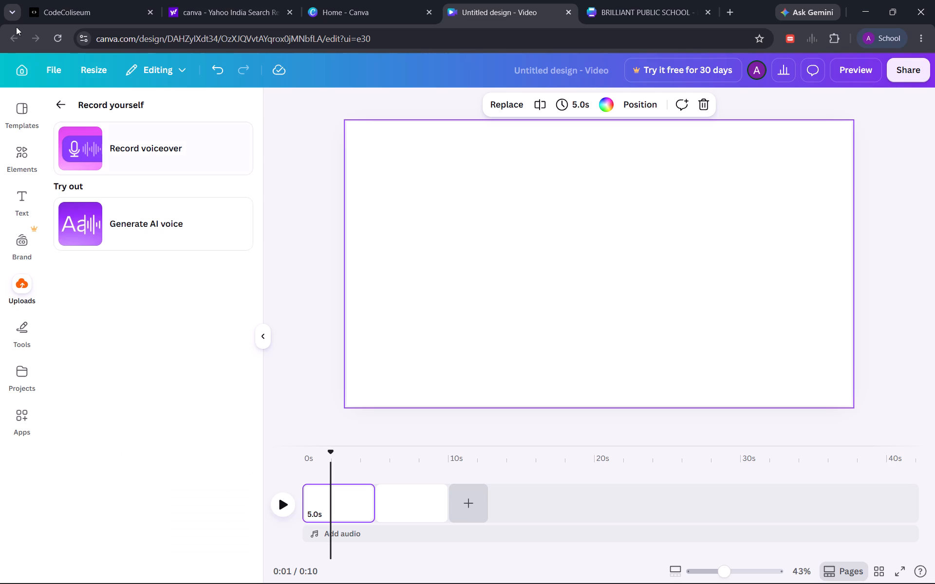
left_click(61, 101)
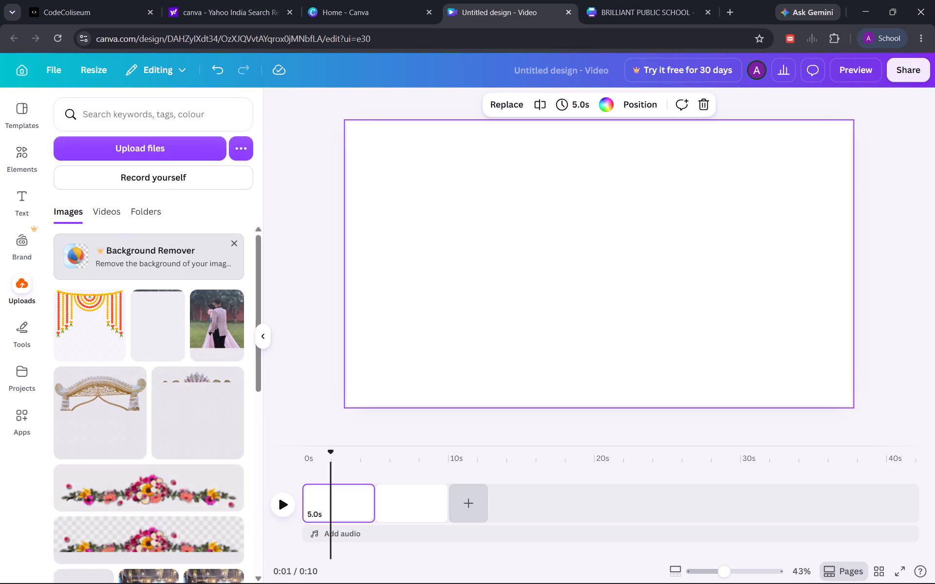
Add the uploaded flower garland image to the first page and the couple photo to the second and third pages.
left_click(85, 328)
left_click_drag(85, 328, 153, 329)
left_click(153, 329)
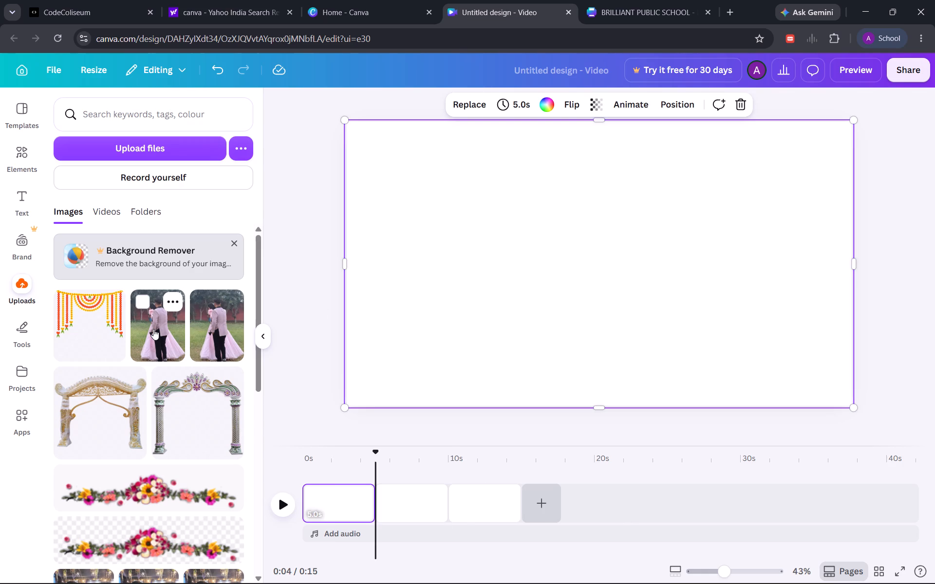
left_click(153, 329)
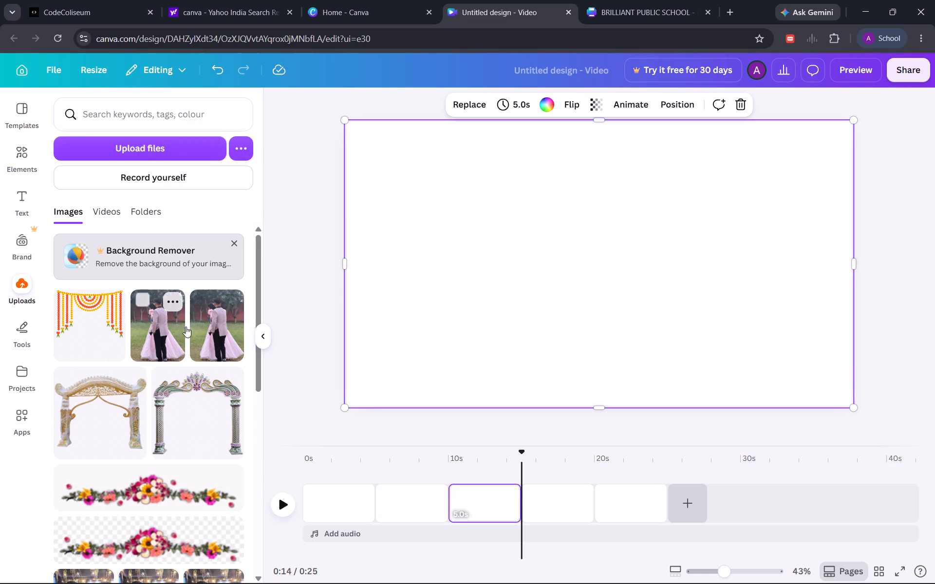
Preview the video, playing it from the third page and from the first page.
double_click(477, 510)
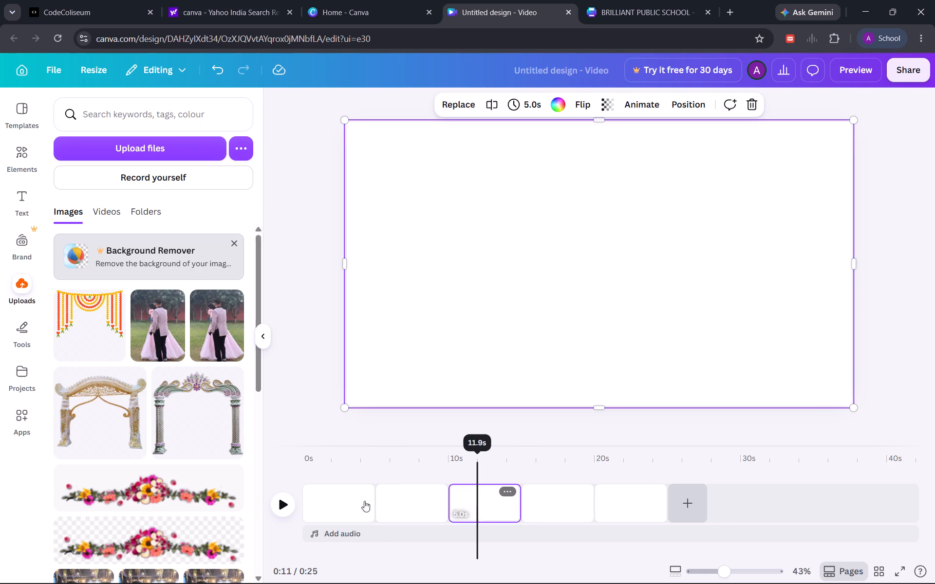
left_click(283, 500)
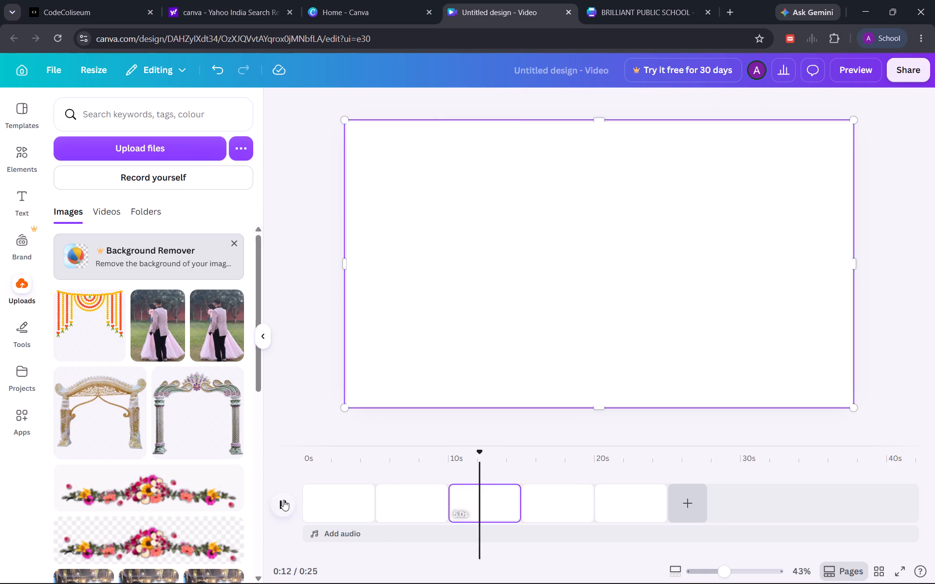
left_click(283, 500)
left_click(283, 500)
left_click(329, 501)
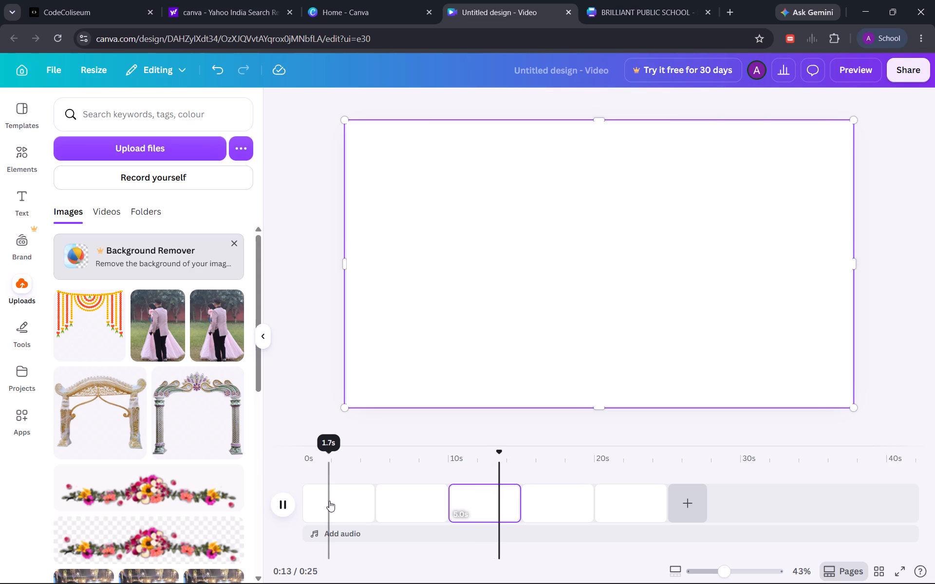
left_click(274, 501)
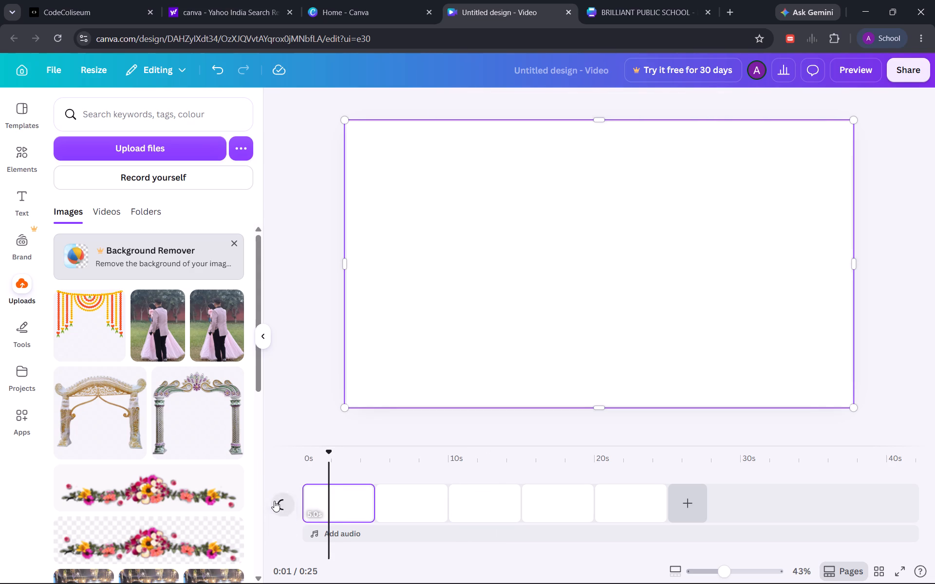
Place the uploaded couple photo on the garland page and centre it beneath the hanging garlands.
left_click_drag(219, 321, 479, 312)
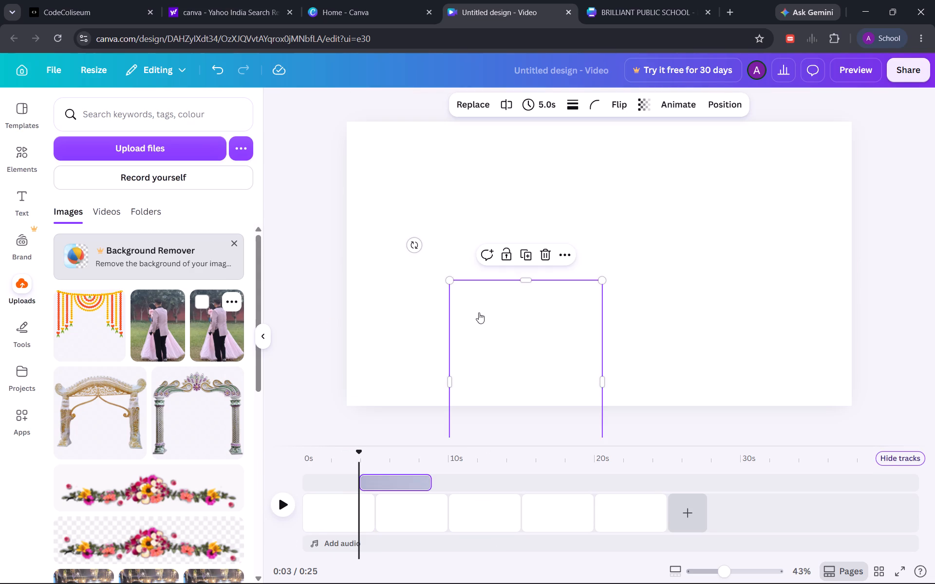
left_click_drag(523, 305, 457, 171)
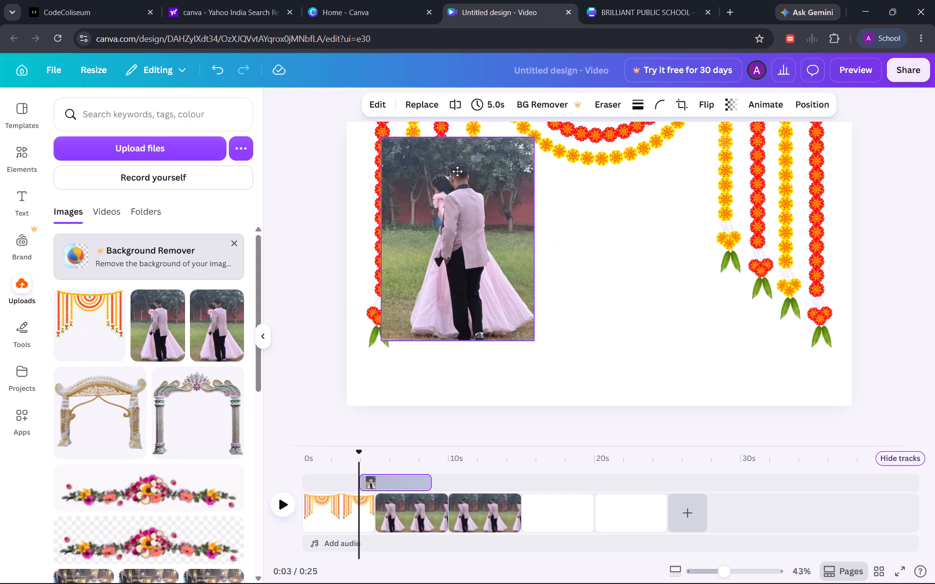
left_click_drag(457, 171, 571, 197)
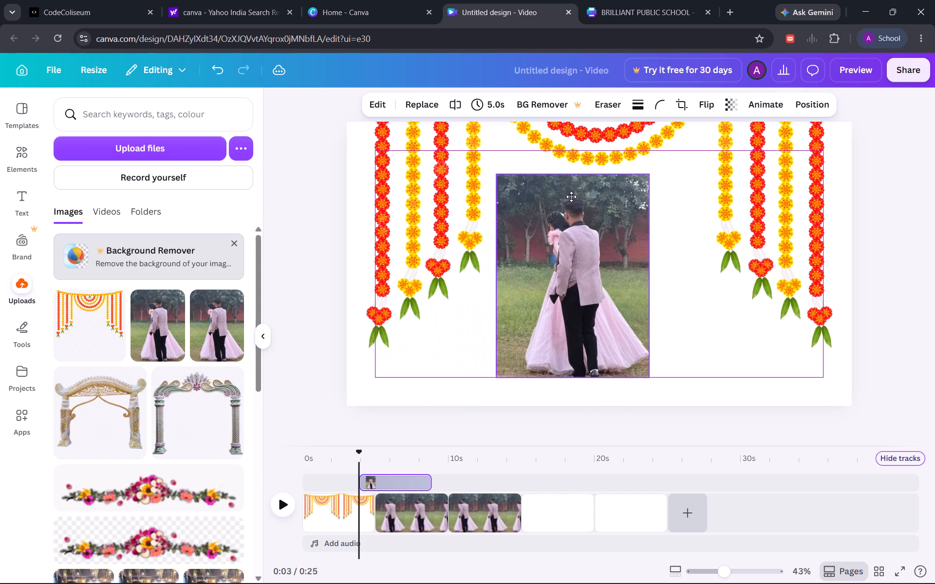
left_click_drag(571, 197, 585, 197)
left_click(585, 197)
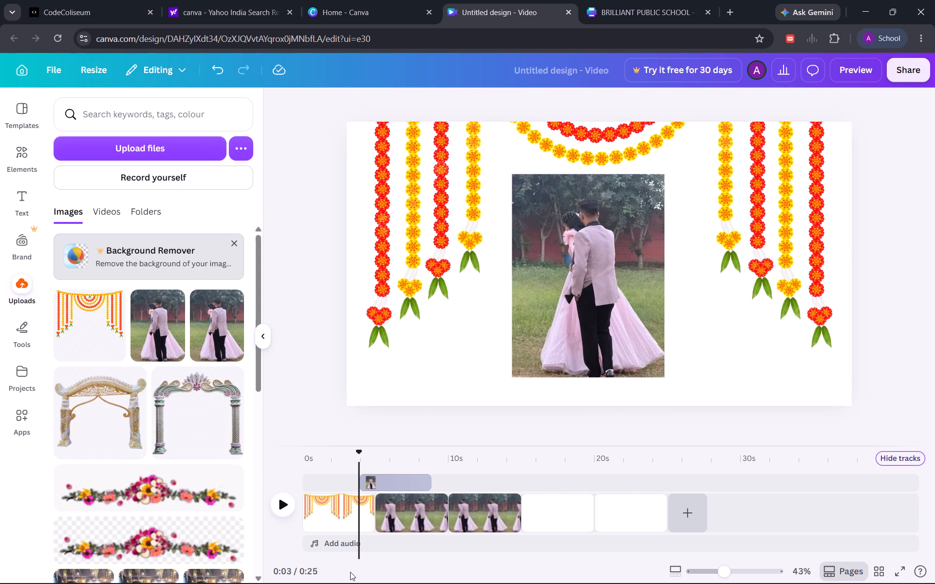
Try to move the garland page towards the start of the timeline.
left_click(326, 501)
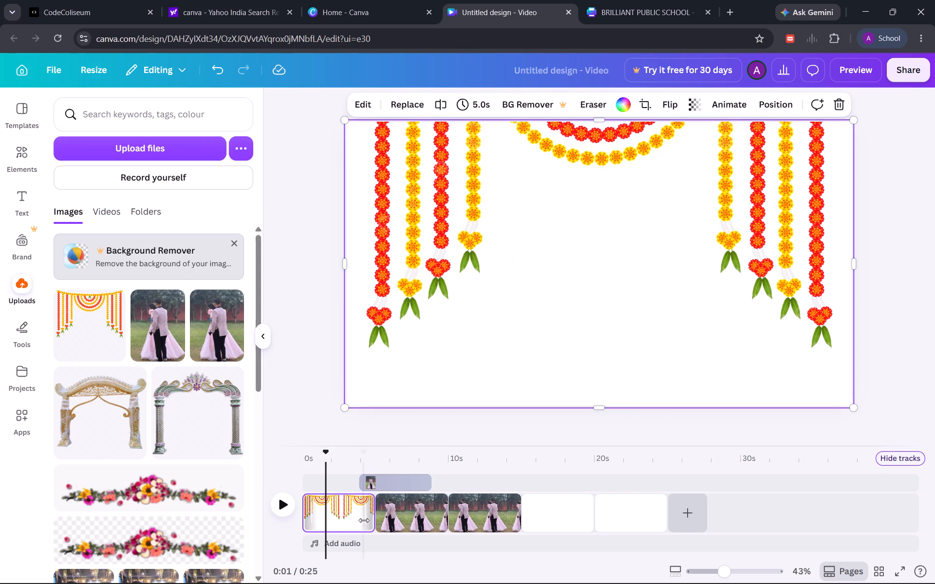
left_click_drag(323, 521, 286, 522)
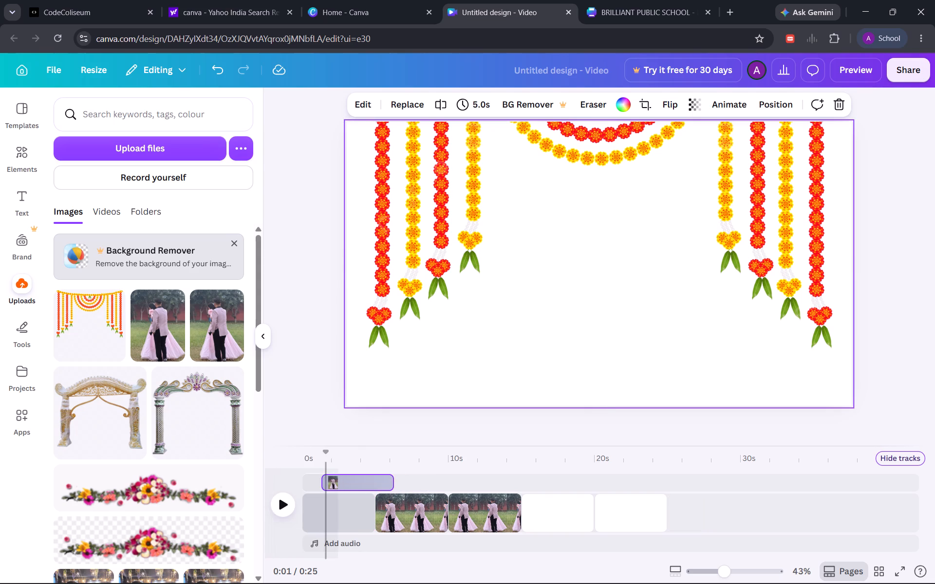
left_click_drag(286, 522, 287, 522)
Play the video from the garland page through to the blank pages.
left_click(282, 504)
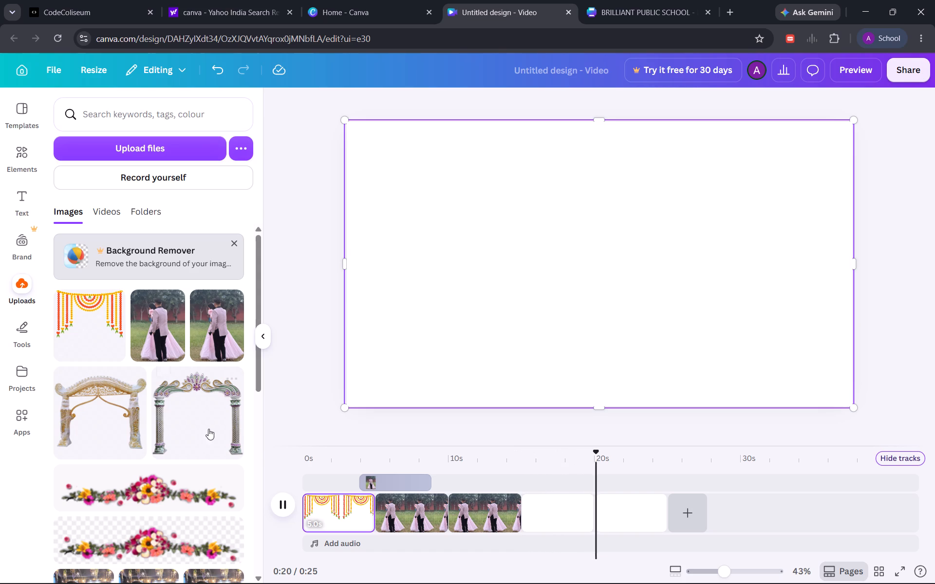
Place the purple-and-green floral arch image on the fifth page and enlarge it to span most of the page.
left_click_drag(206, 430, 628, 307)
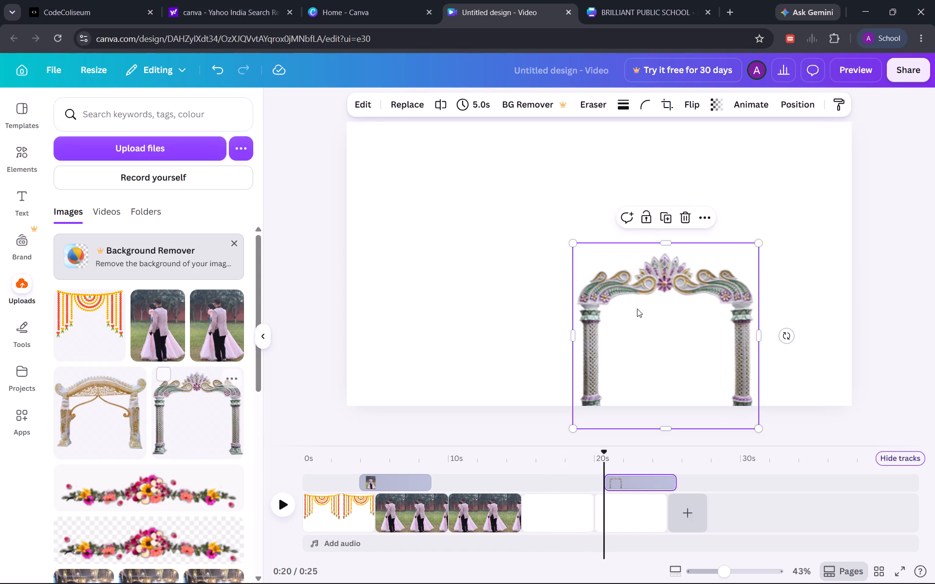
left_click_drag(572, 244, 386, 161)
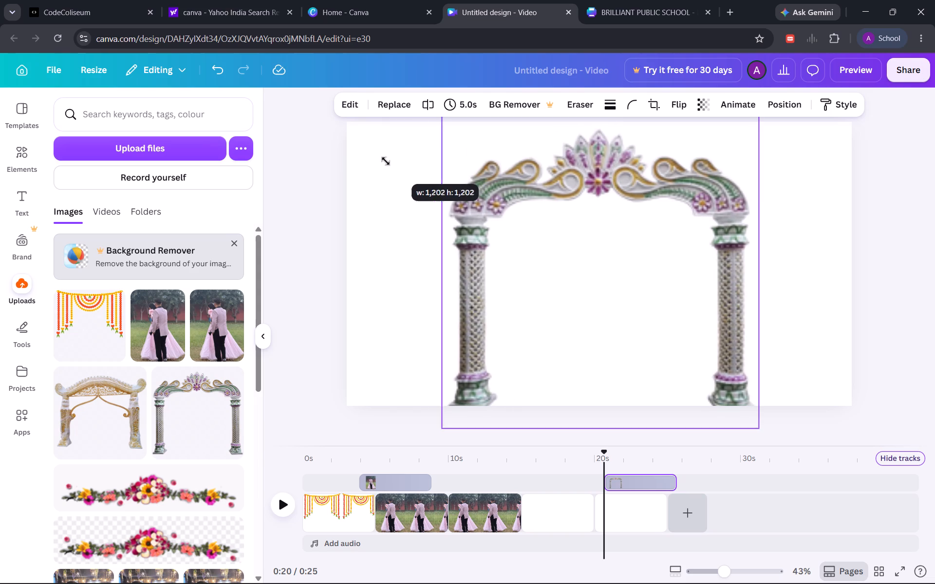
left_click_drag(386, 161, 366, 85)
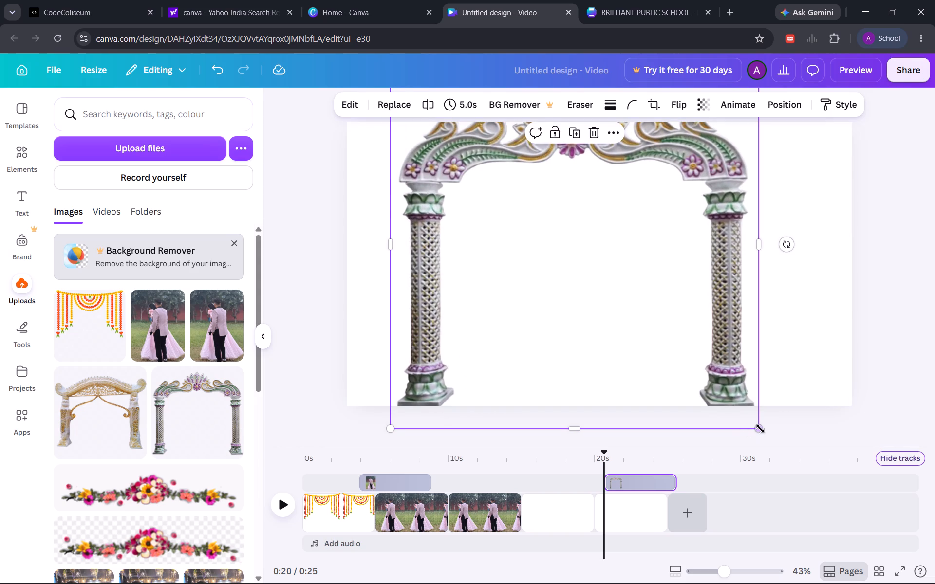
left_click_drag(759, 428, 756, 417)
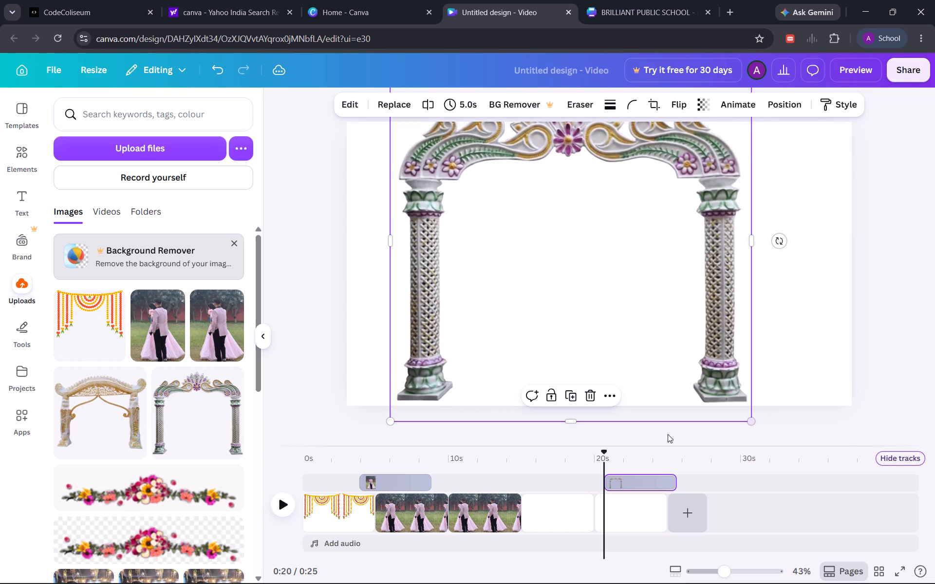
Replace the arch image with the couple photo, shrink it to about half its width and move it to the page's centre.
left_click_drag(155, 315, 542, 294)
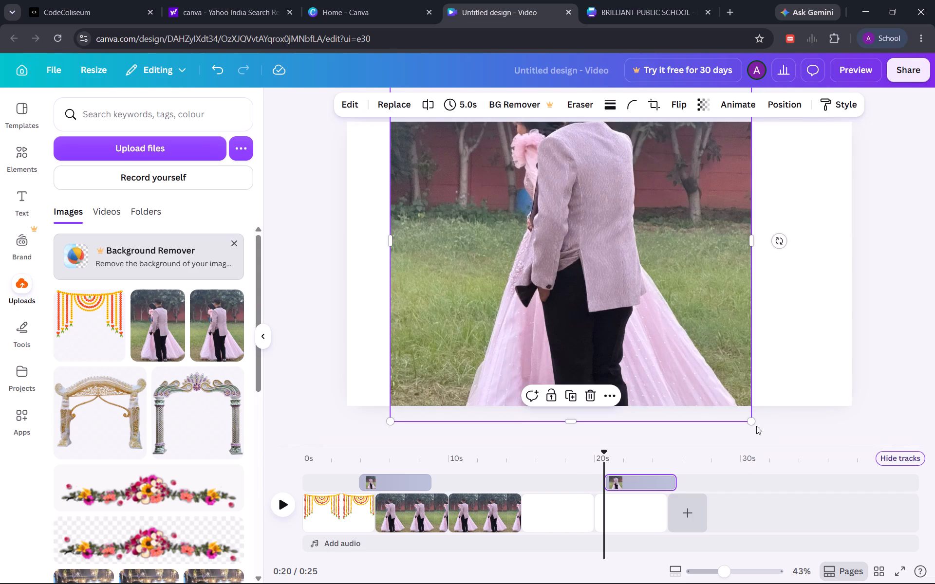
left_click_drag(752, 420, 597, 210)
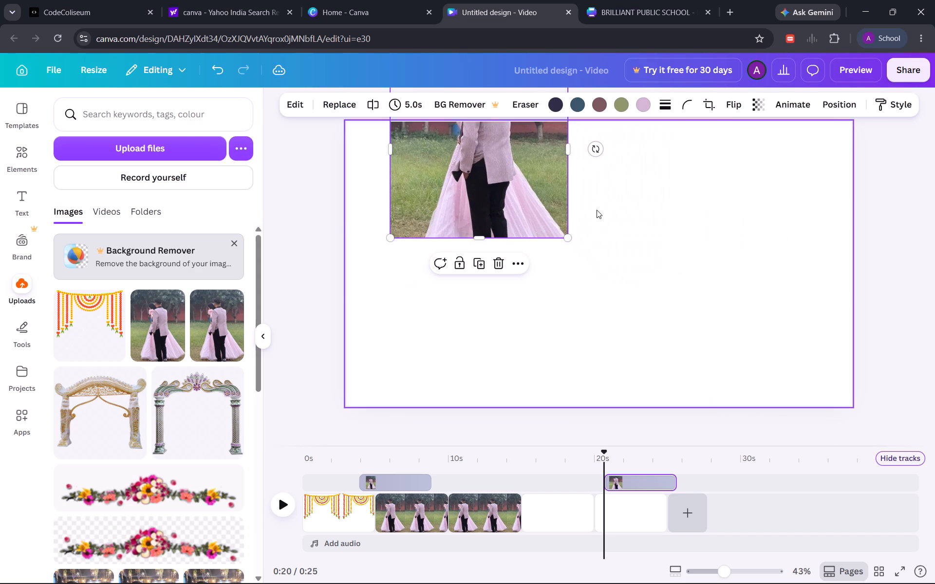
left_click_drag(532, 204, 640, 329)
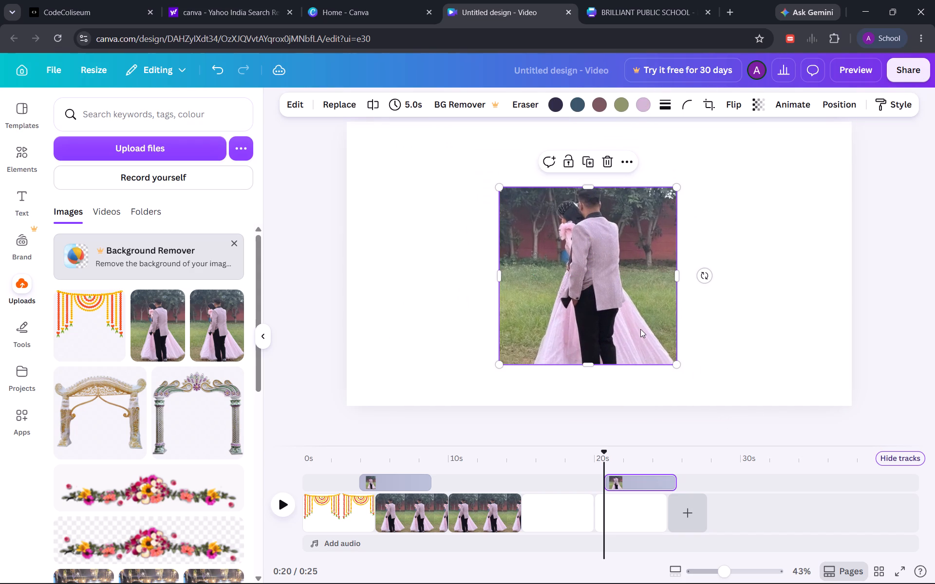
Set the purple-and-green floral arch image as the fifth page's full background behind the couple photo.
left_click_drag(216, 415, 421, 264)
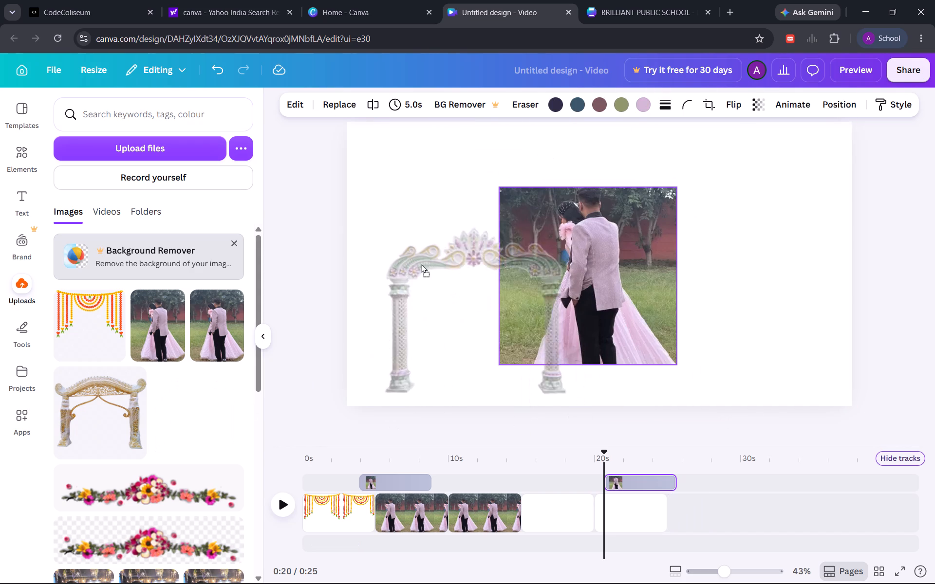
left_click_drag(421, 264, 352, 153)
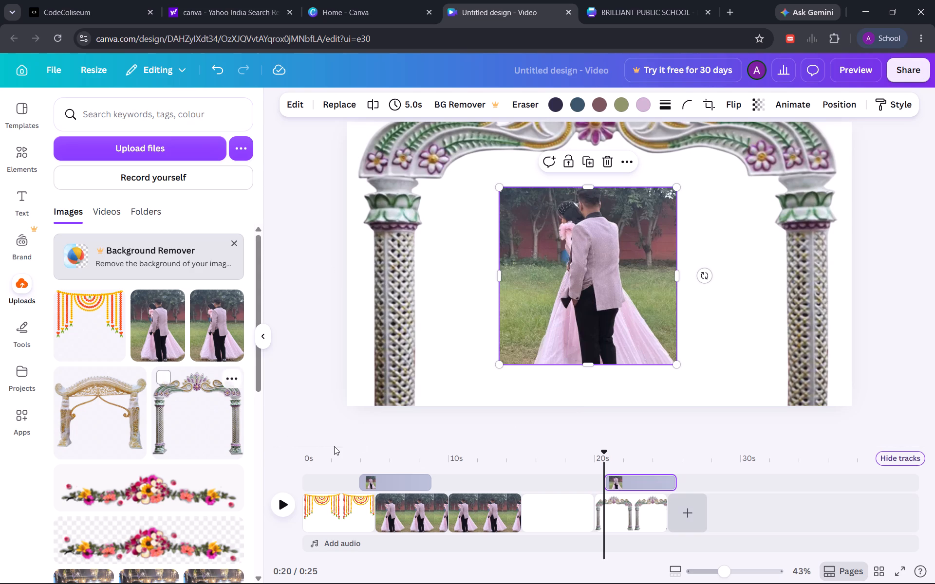
Play the fifth page through to the end of the video.
left_click(280, 503)
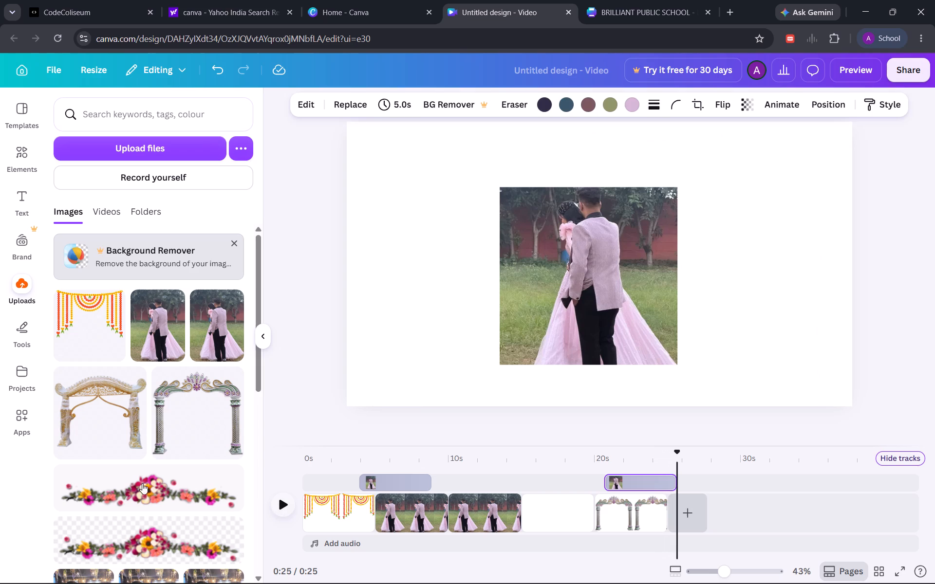
Add the checkered-background flower strip along the page's top edge and stretch it to about 1,859 wide by 303 high.
scroll(198, 483, "down", 3)
left_click_drag(166, 412, 479, 276)
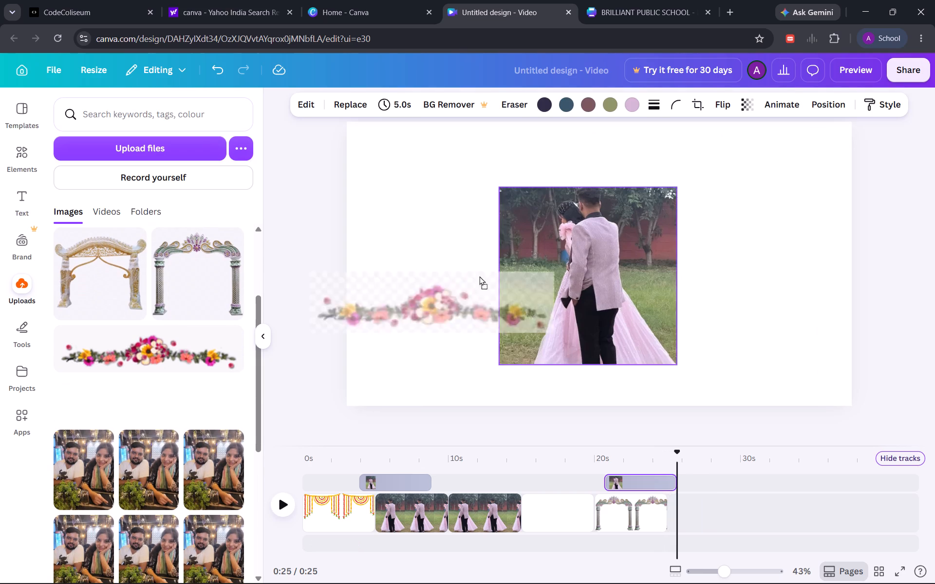
left_click_drag(479, 276, 506, 135)
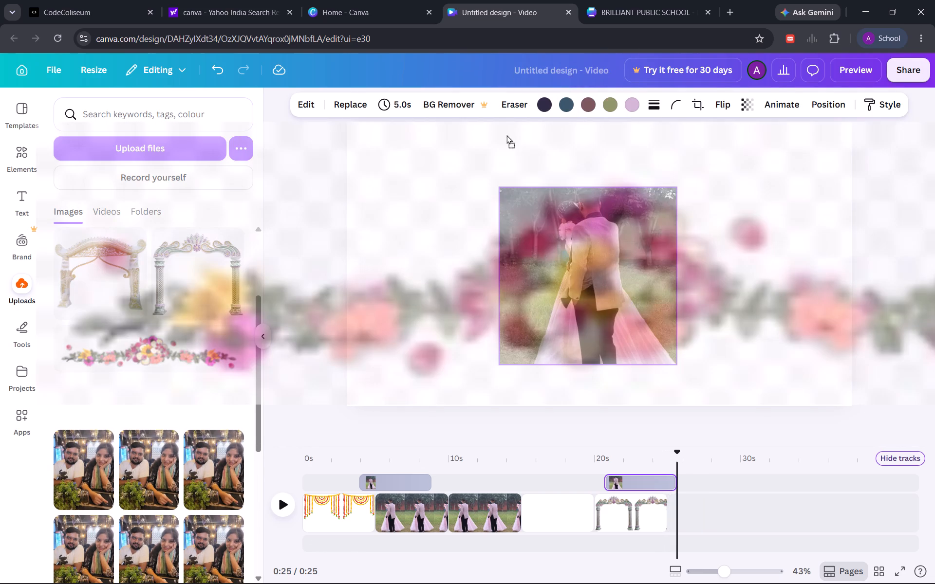
left_click_drag(506, 135, 498, 150)
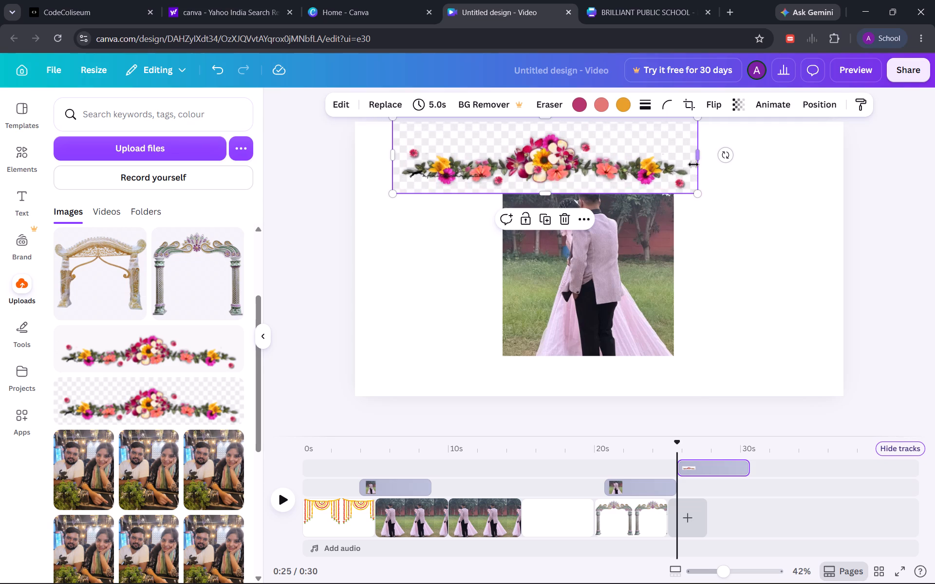
left_click_drag(694, 160, 827, 152)
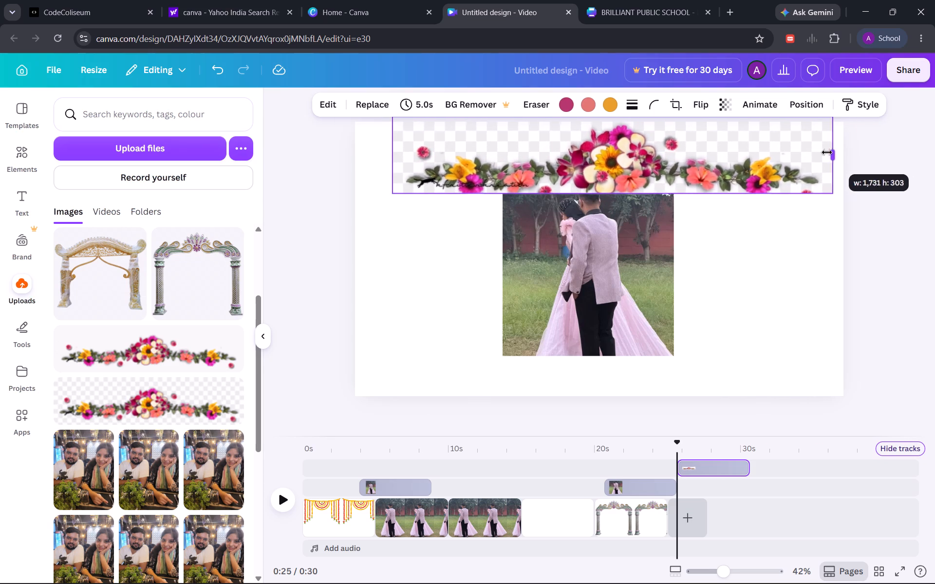
left_click_drag(827, 152, 824, 152)
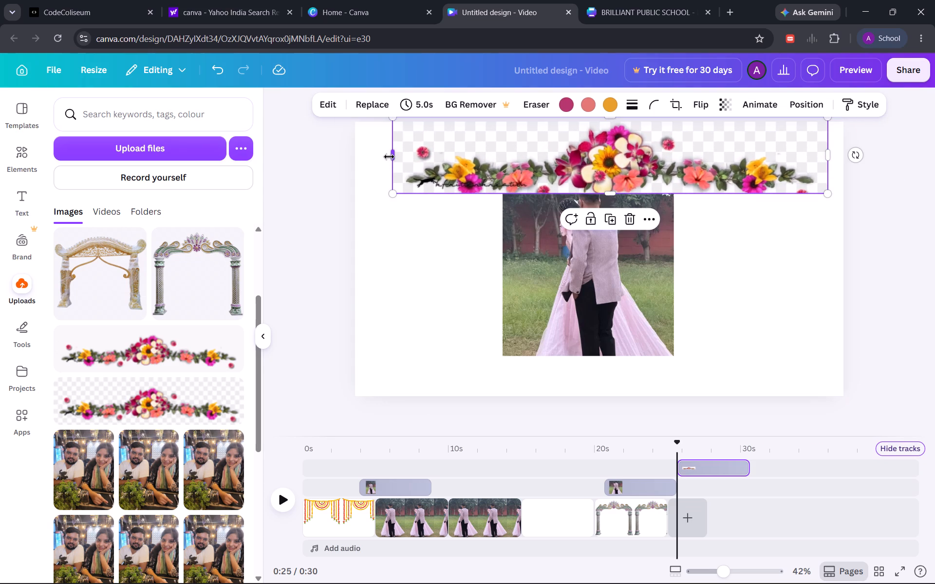
left_click_drag(389, 157, 353, 160)
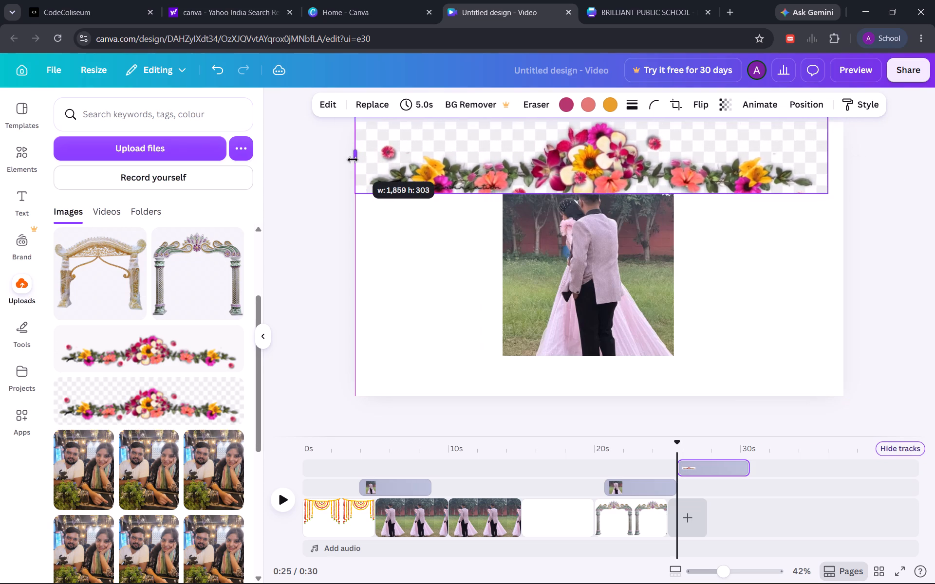
left_click_drag(353, 160, 352, 160)
left_click(447, 333)
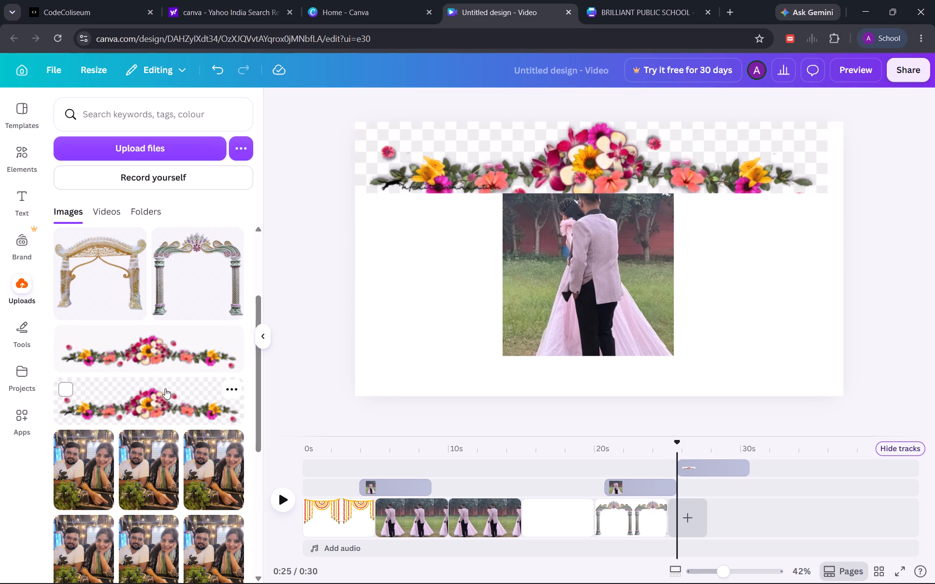
Add a second checkered-background flower strip along the page's bottom edge and widen it beyond the page's full width.
left_click_drag(164, 391, 484, 376)
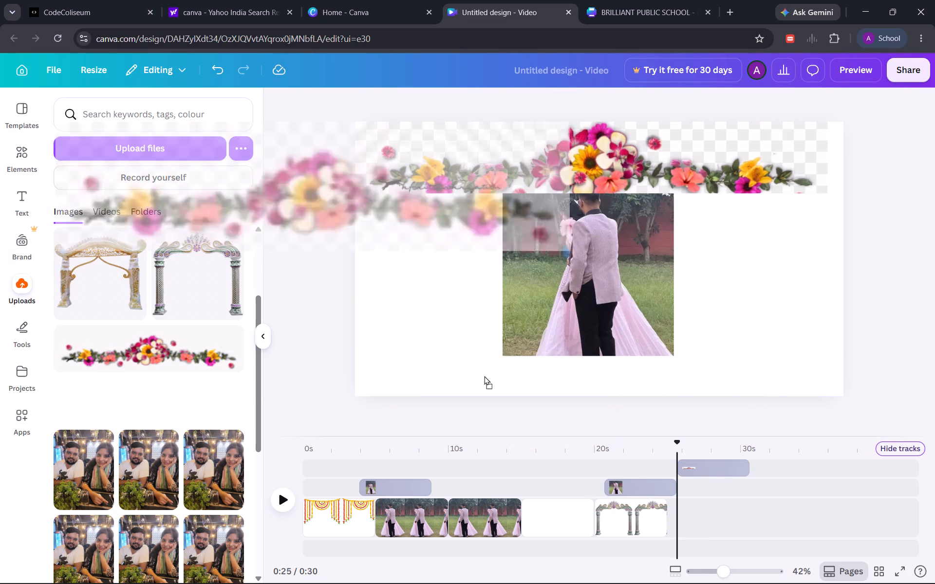
left_click_drag(484, 376, 405, 353)
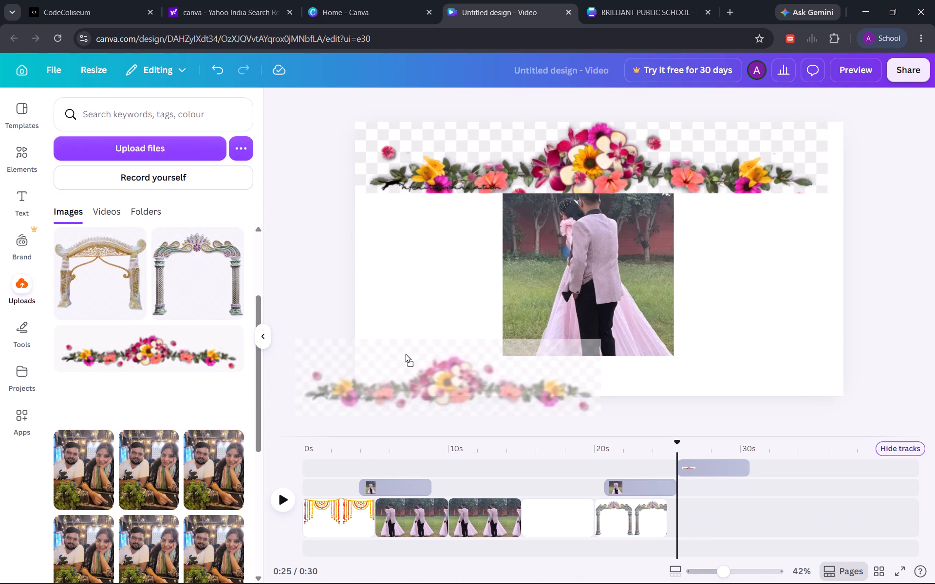
left_click_drag(405, 353, 407, 354)
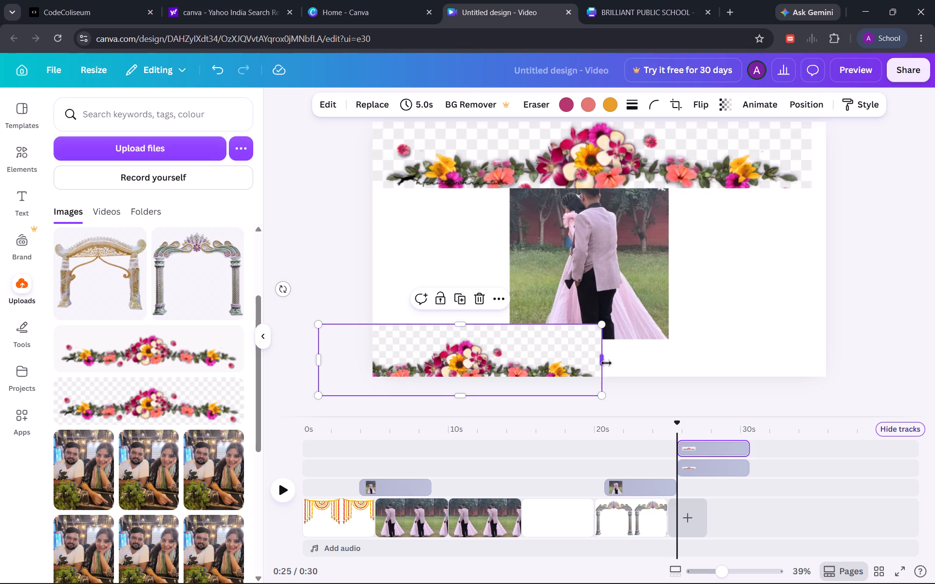
left_click_drag(602, 361, 810, 364)
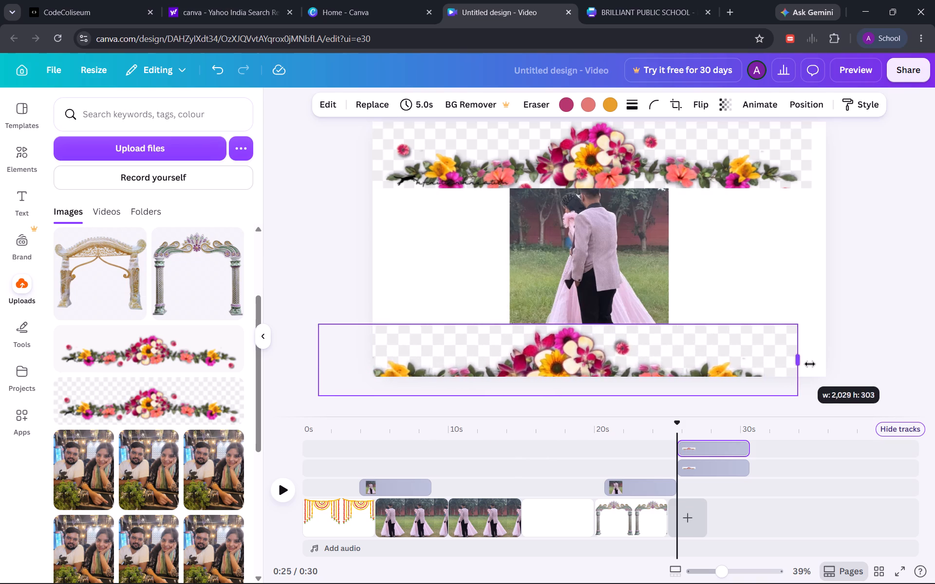
left_click_drag(810, 364, 825, 364)
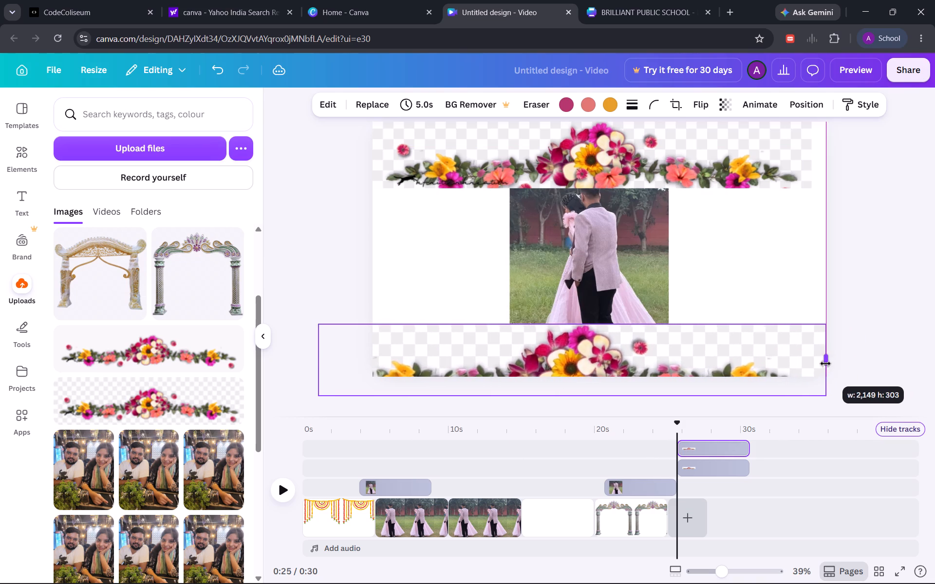
left_click_drag(825, 364, 842, 361)
Shrink the couple photo and centre it between the two flower strips with equal gaps of 43.
left_click(617, 290)
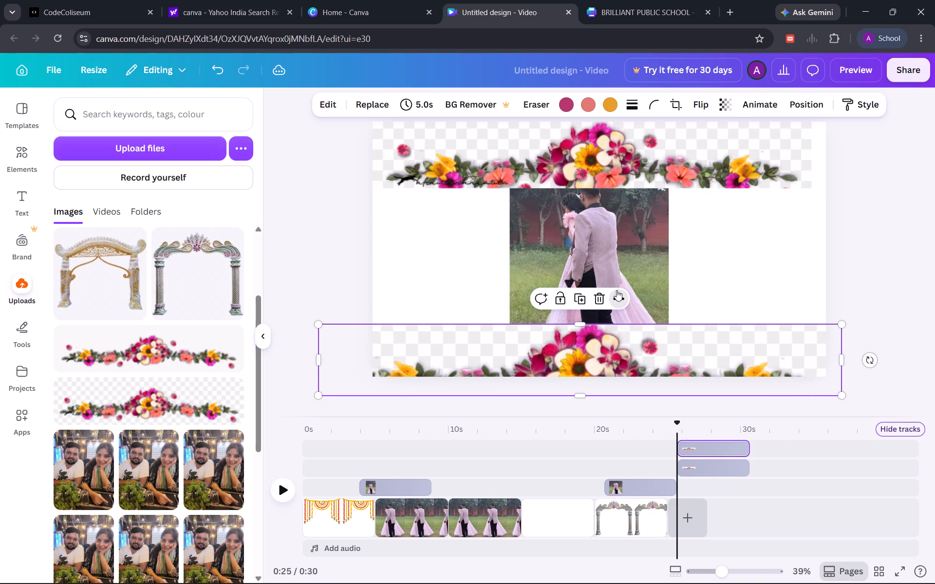
left_click(617, 290)
left_click(646, 248)
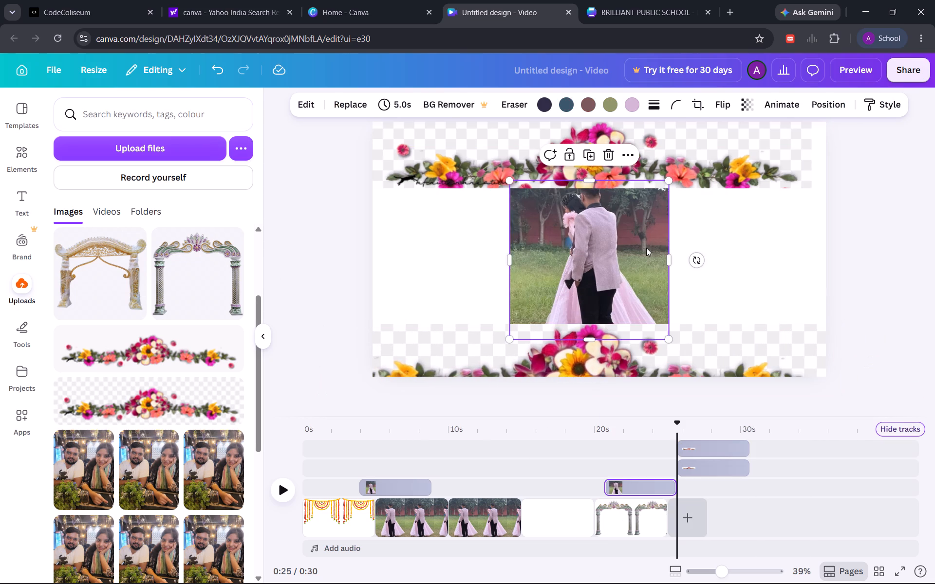
left_click_drag(672, 184, 655, 193)
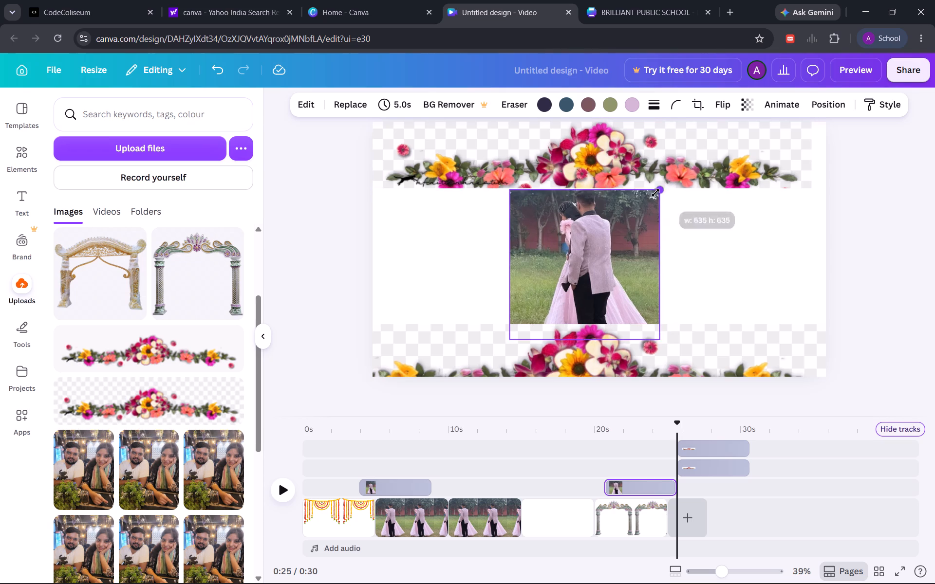
left_click_drag(655, 193, 621, 220)
left_click_drag(589, 234, 610, 206)
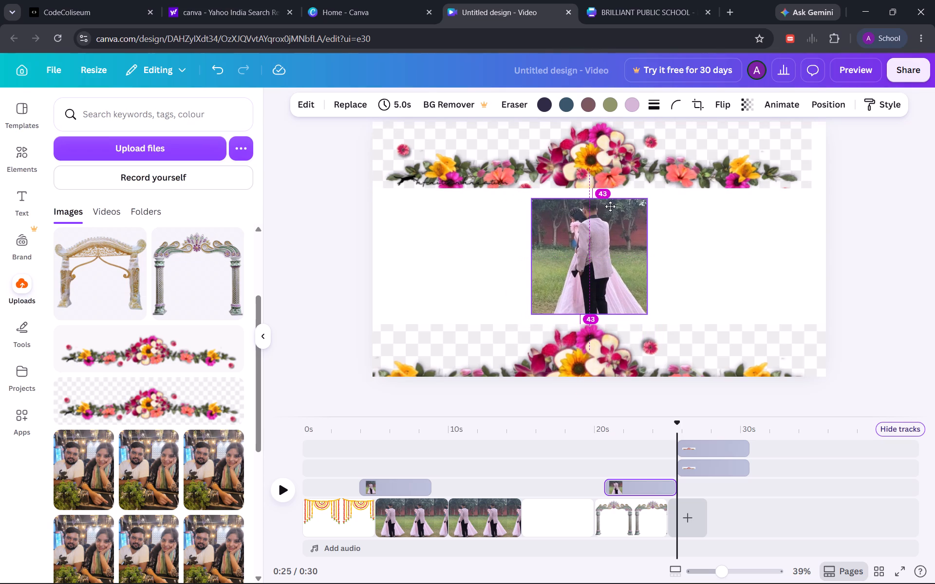
left_click_drag(610, 206, 607, 207)
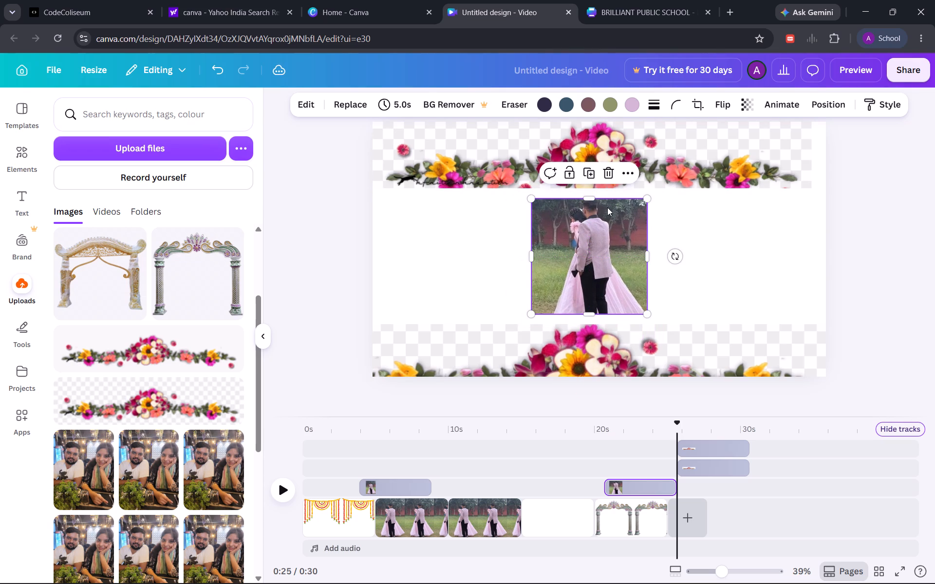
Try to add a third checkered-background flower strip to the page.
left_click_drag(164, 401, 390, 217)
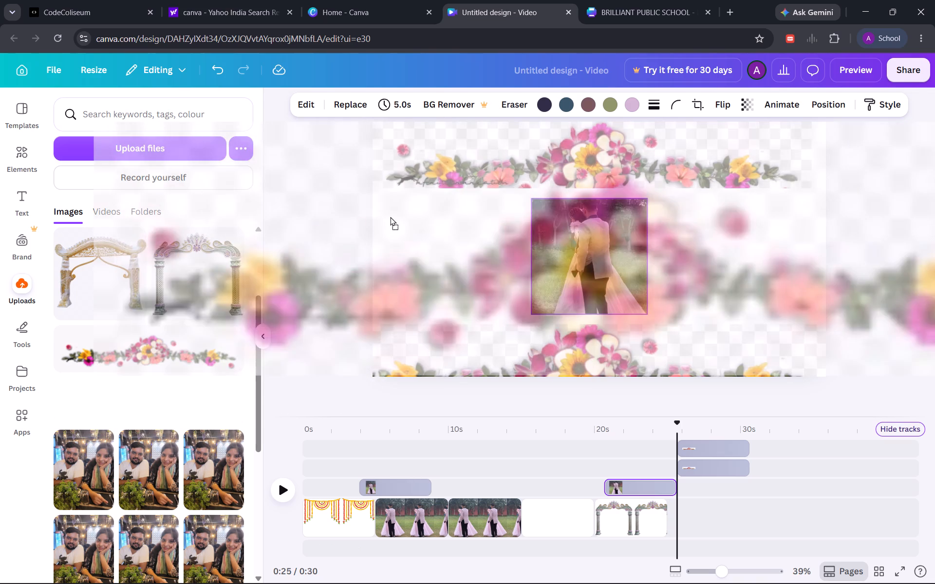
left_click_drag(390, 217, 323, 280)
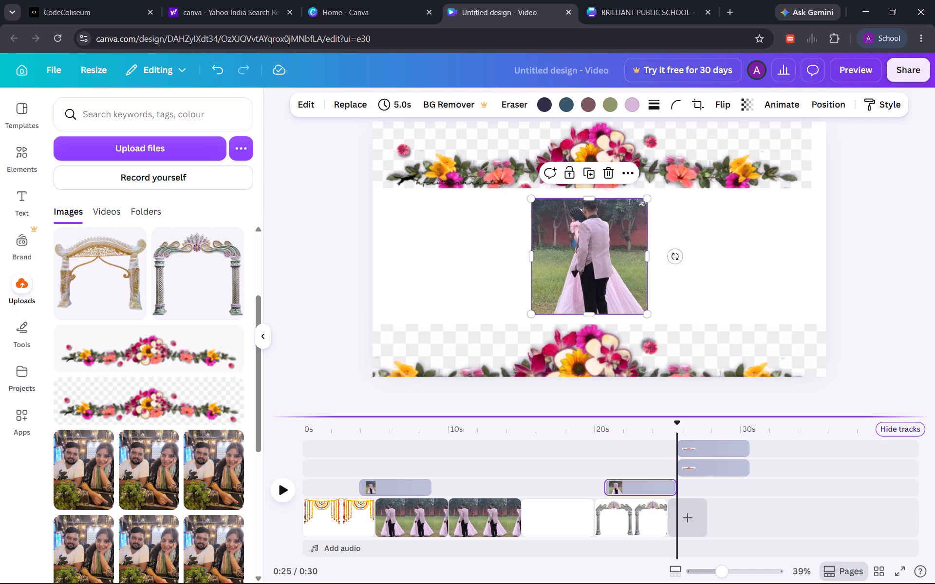
Play the end of the video, and replay it from the garland page up to the arch page.
left_click(283, 489)
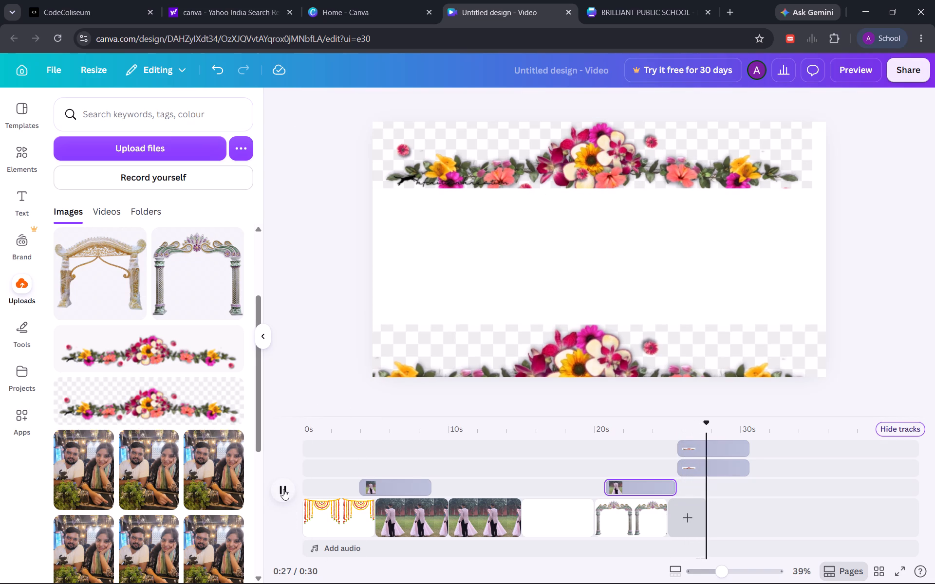
left_click(303, 523)
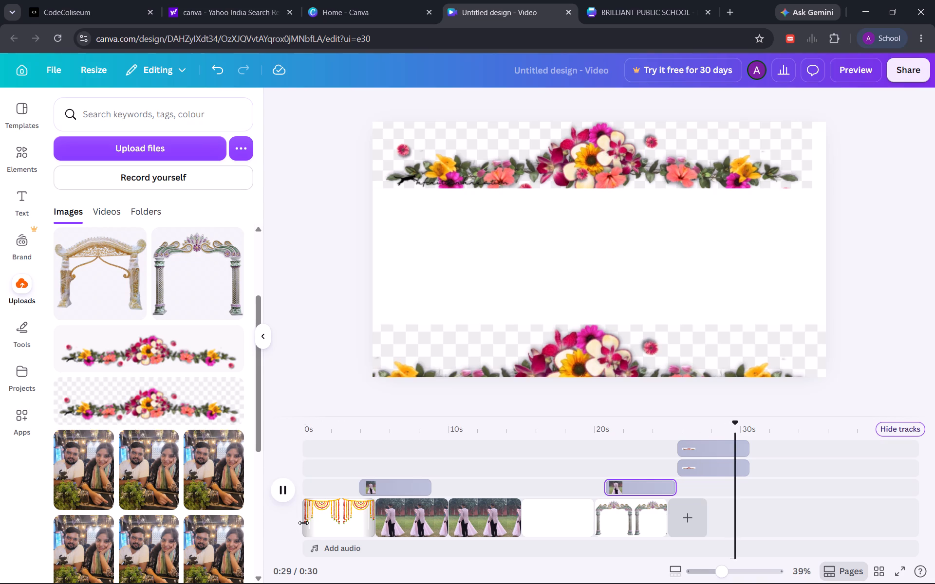
left_click(278, 487)
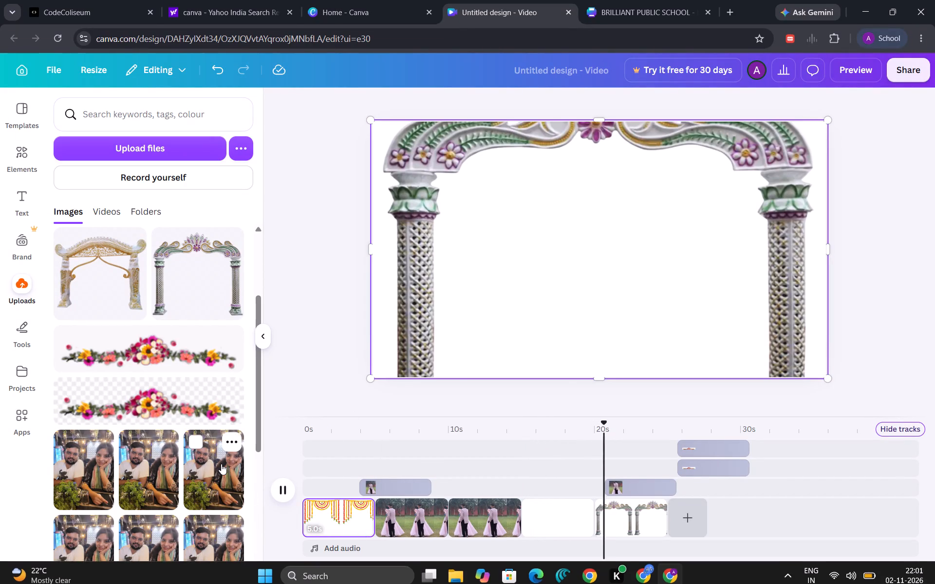
Replace the couple photo on the arch page with the uploaded photo of the couple seated at a restaurant table.
left_click_drag(221, 464, 550, 251)
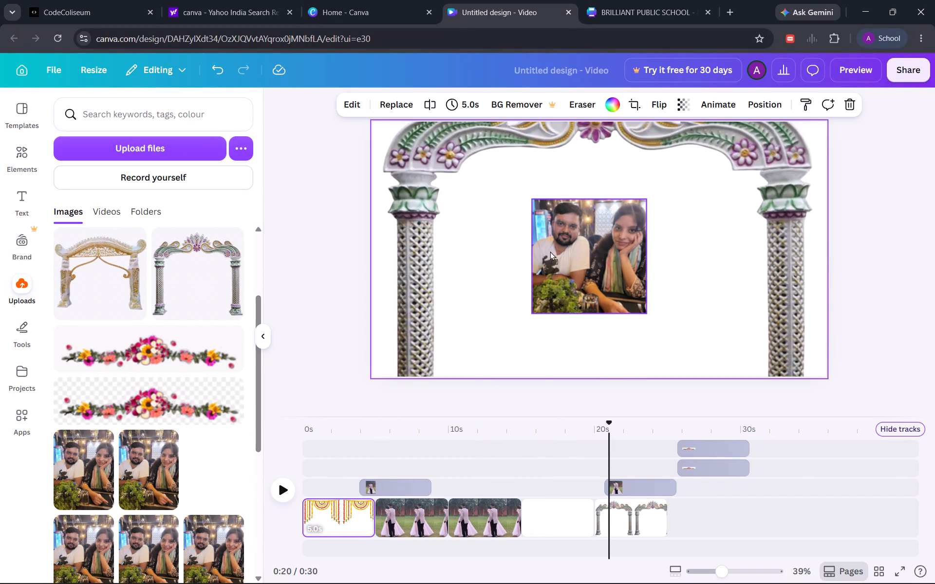
left_click_drag(550, 251, 548, 215)
Add the illustrated portrait of the man with glasses to the blank fourth page and move it to the page's centre.
scroll(189, 477, "down", 1)
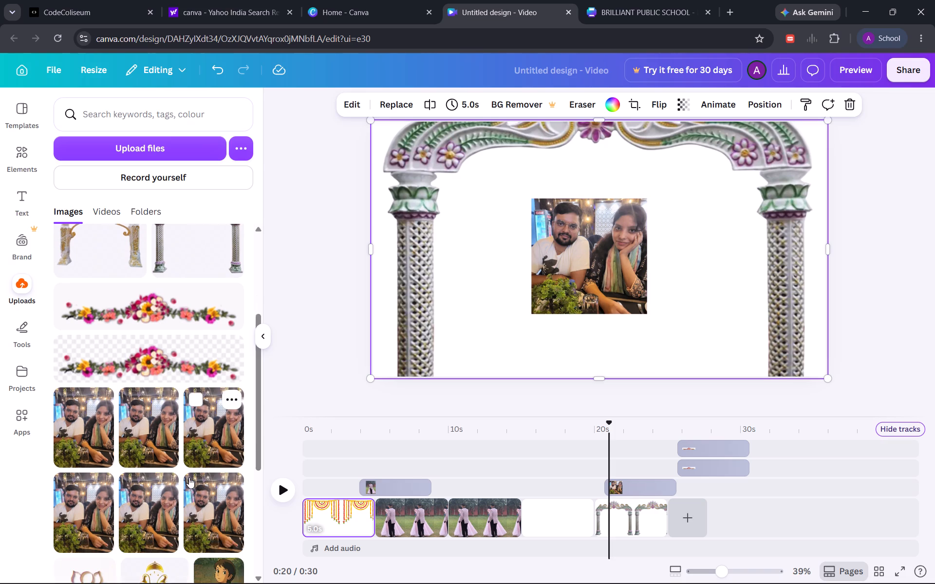
scroll(189, 477, "down", 2)
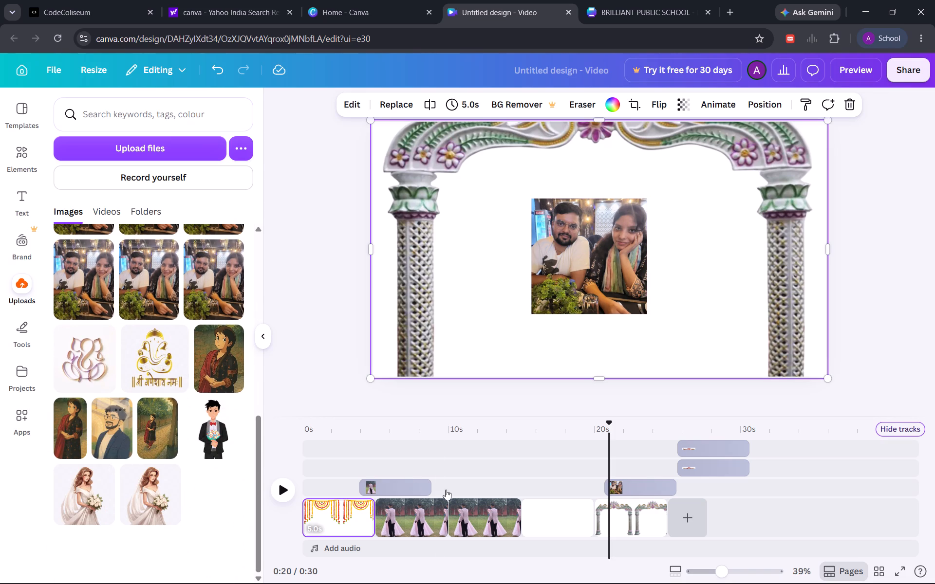
left_click(575, 525)
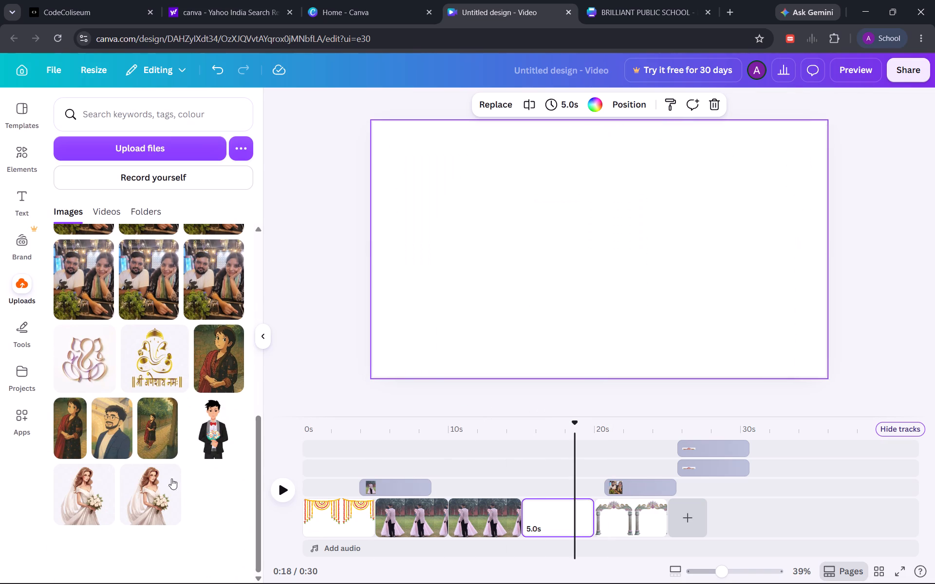
left_click_drag(107, 428, 550, 266)
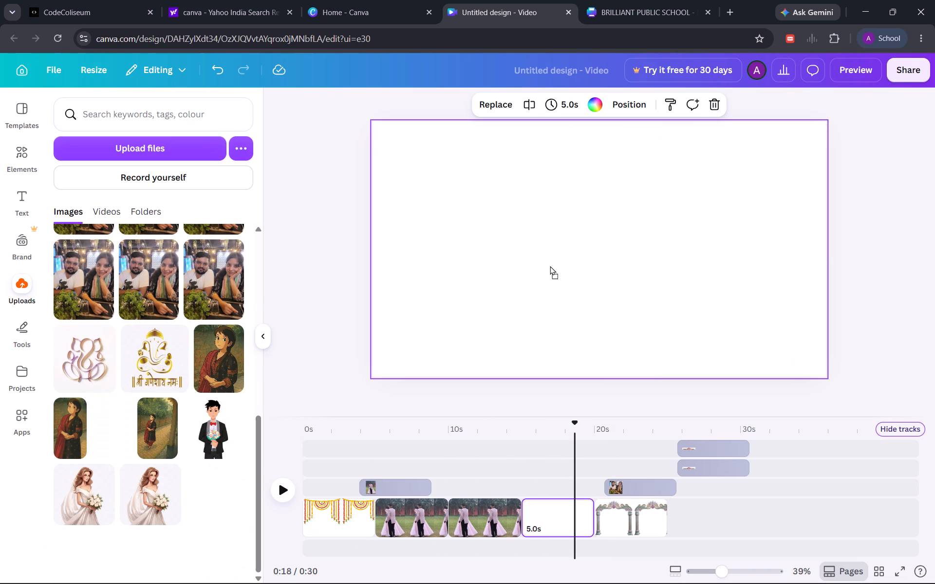
left_click_drag(550, 266, 552, 268)
left_click_drag(575, 278, 559, 252)
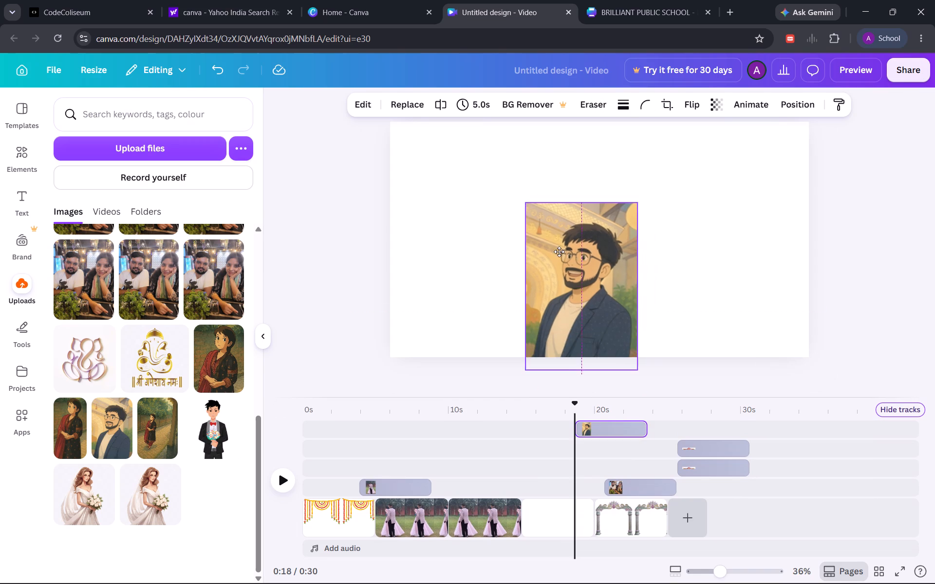
left_click_drag(559, 252, 574, 212)
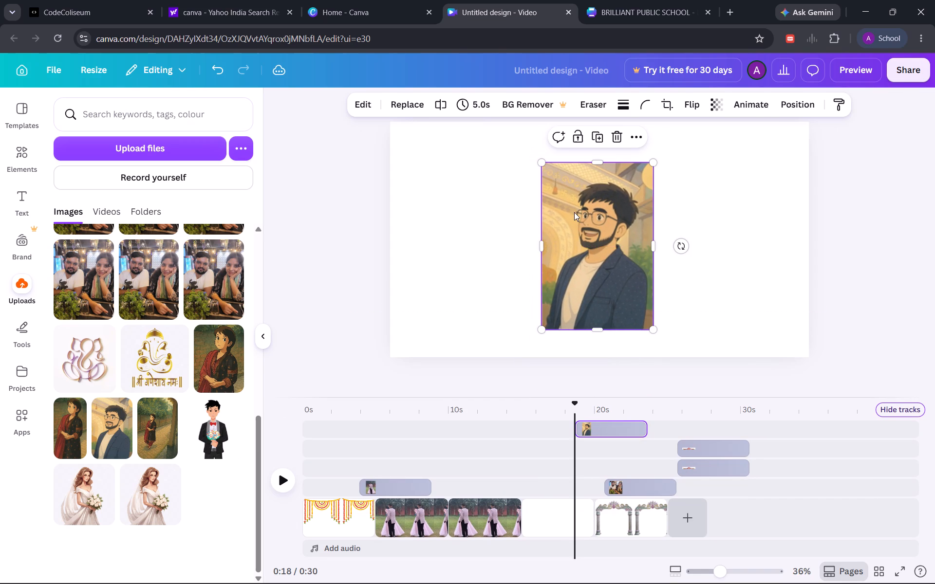
Add the uploaded white-and-gold arch image to the page with the man's illustrated portrait.
scroll(171, 269, "up", 5)
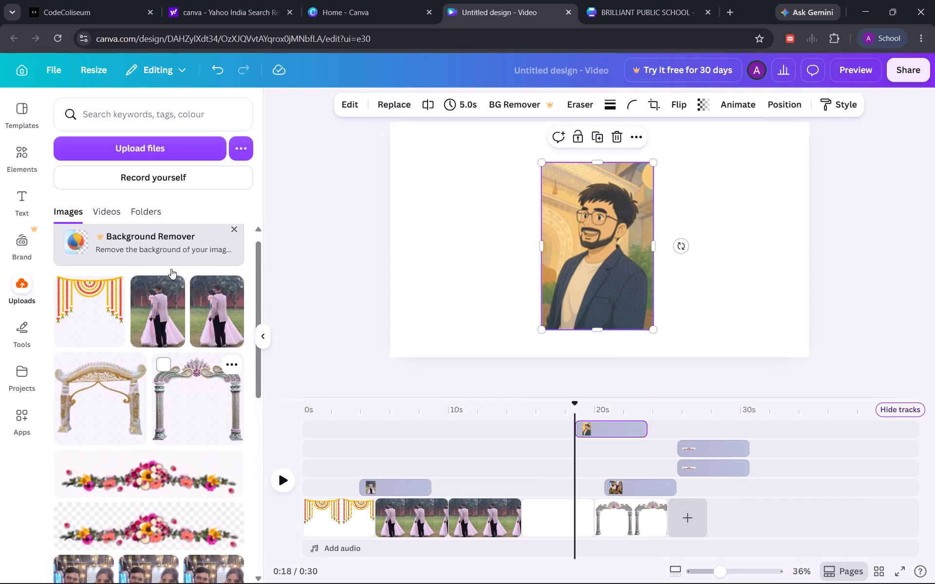
scroll(171, 269, "up", 1)
left_click_drag(119, 399, 493, 171)
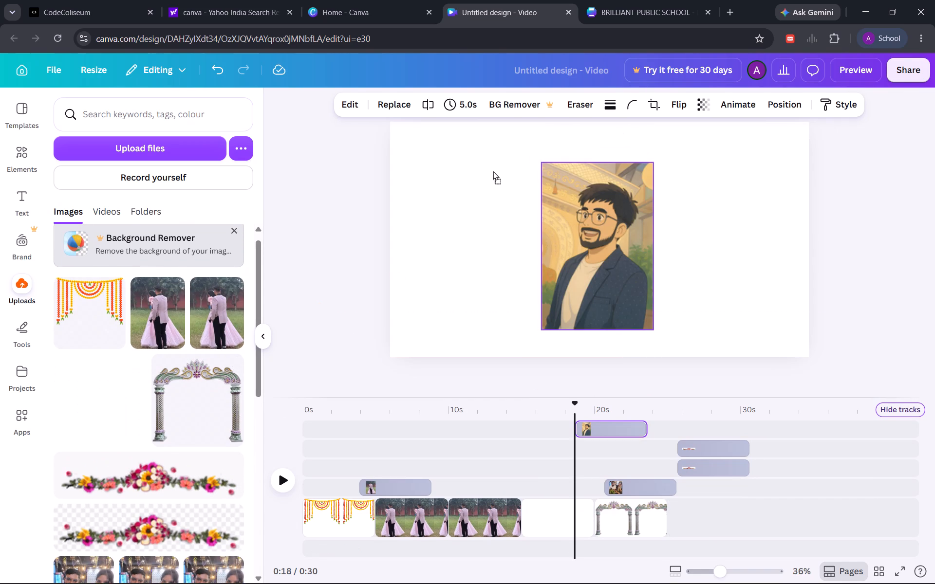
left_click_drag(493, 171, 517, 180)
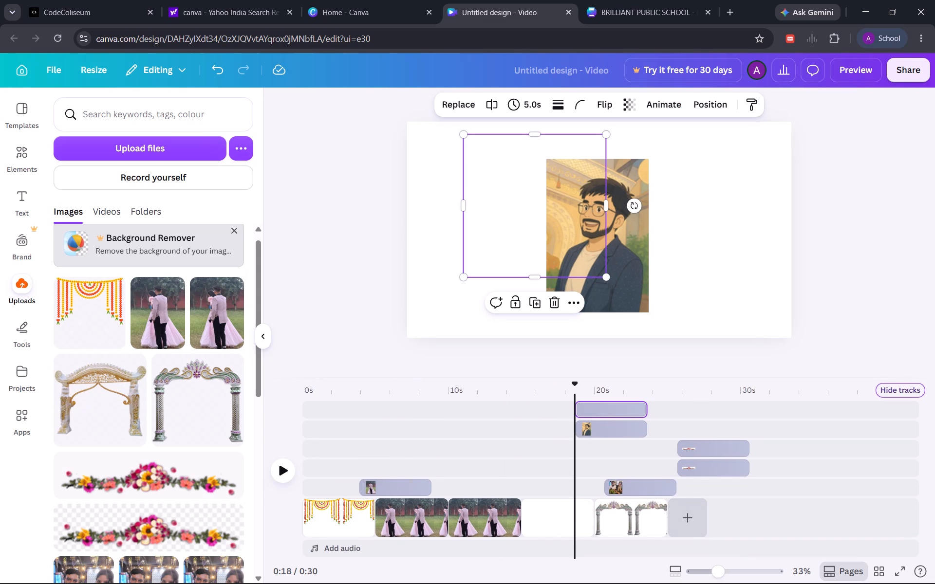
left_click_drag(82, 408, 489, 262)
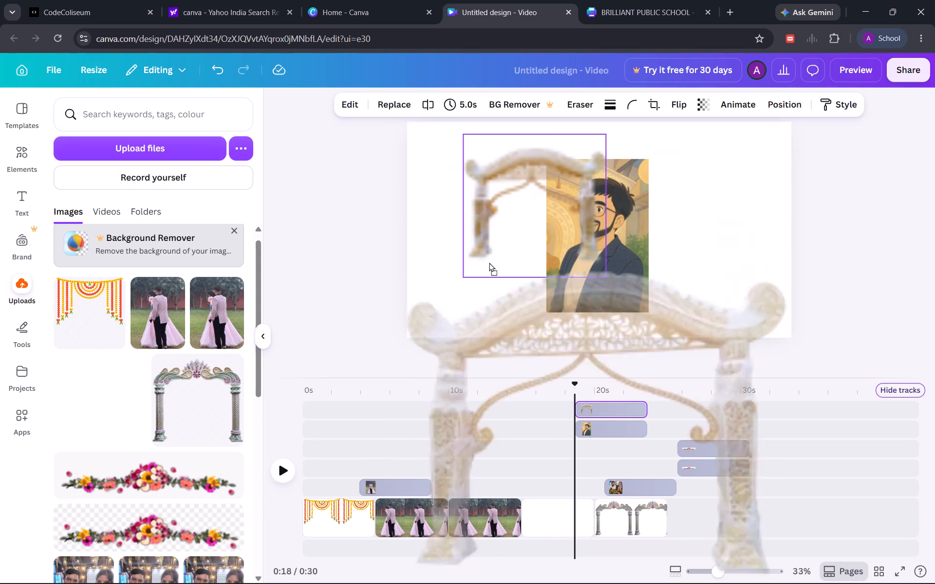
left_click_drag(489, 262, 524, 240)
Enlarge the white-and-gold arch and reposition it so its pillars stand on both sides of the portrait.
left_click_drag(605, 274, 768, 325)
left_click_drag(612, 298, 609, 208)
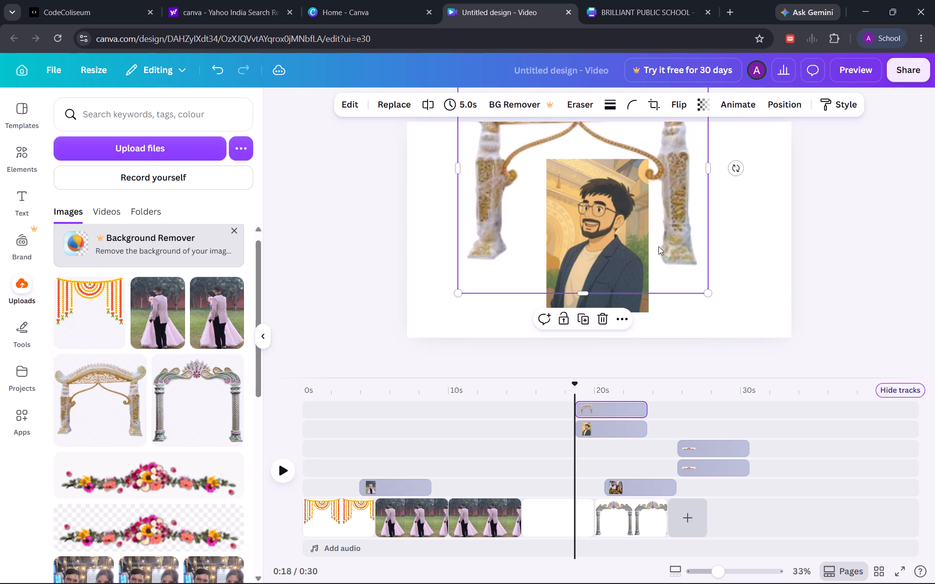
left_click_drag(708, 290, 749, 342)
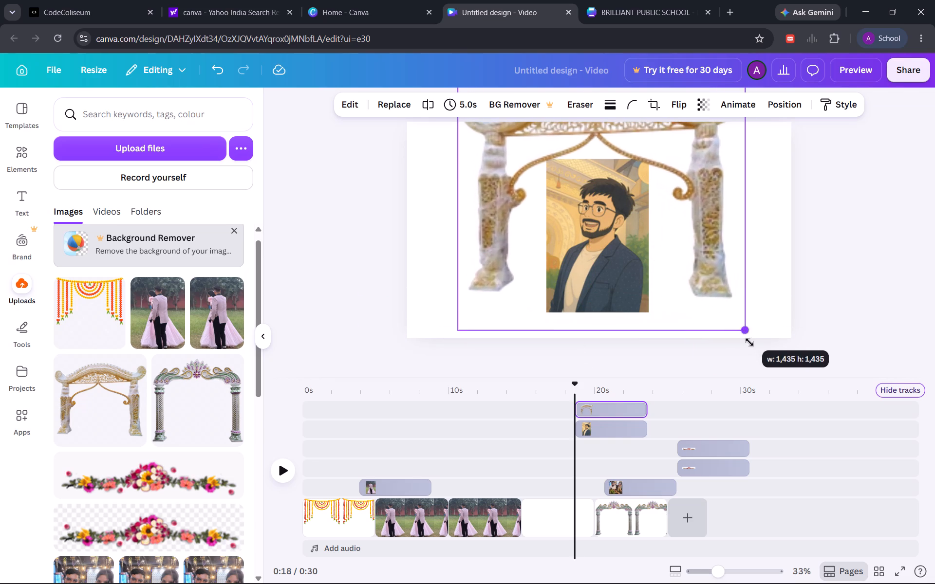
left_click_drag(749, 342, 789, 401)
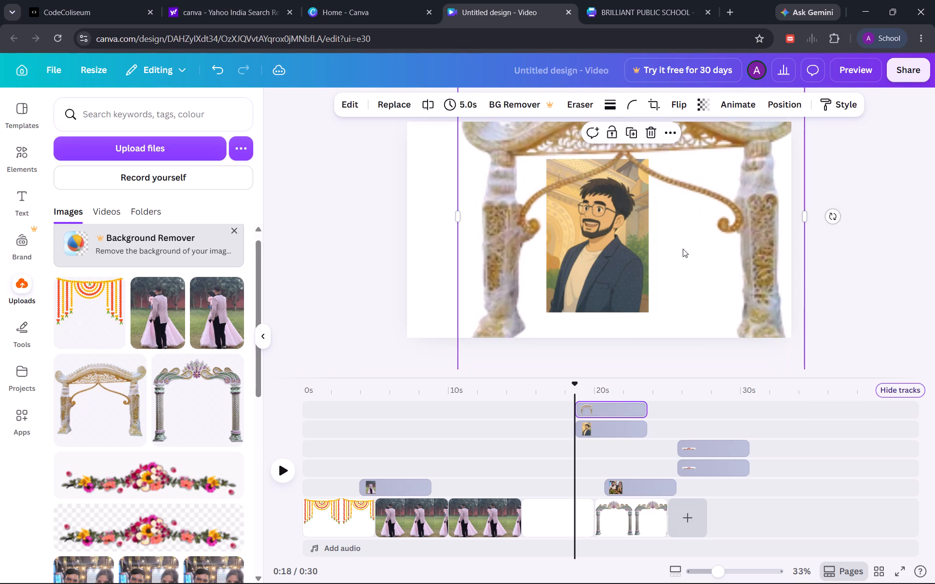
left_click_drag(666, 164, 636, 129)
scroll(835, 245, "up", 3)
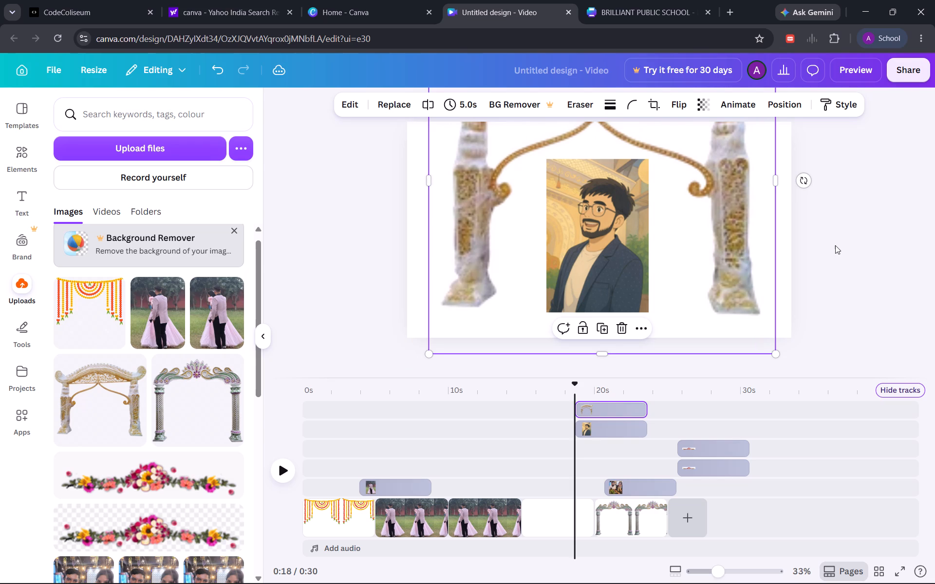
scroll(400, 206, "up", 3)
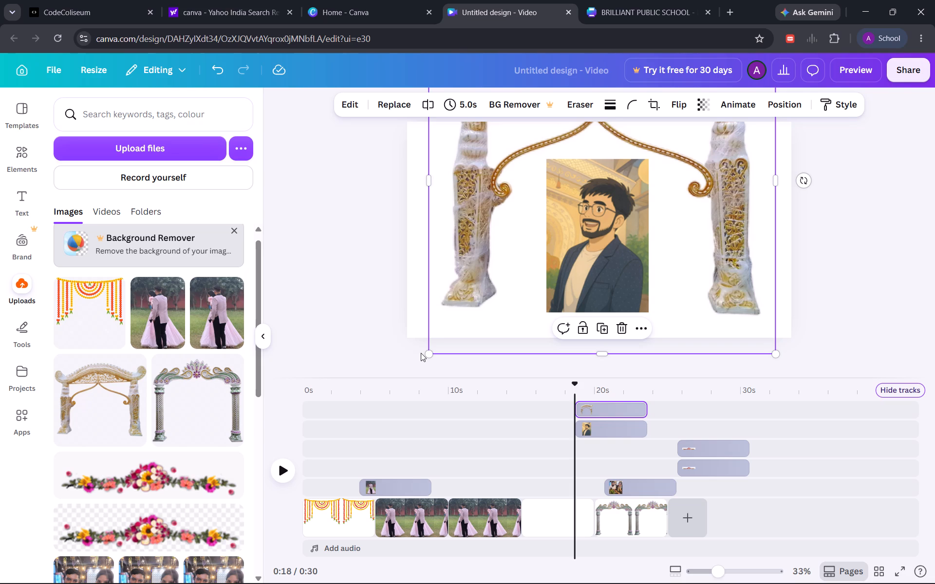
Move the arch lower on the page and enlarge it until its pillars reach both page edges.
left_click(590, 258)
double_click(590, 258)
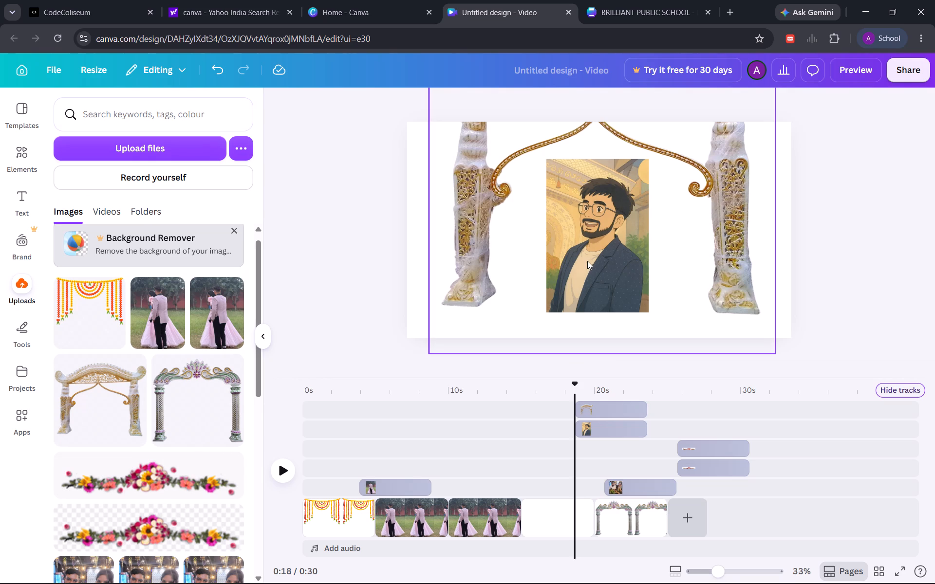
left_click(605, 252)
left_click_drag(605, 252, 594, 253)
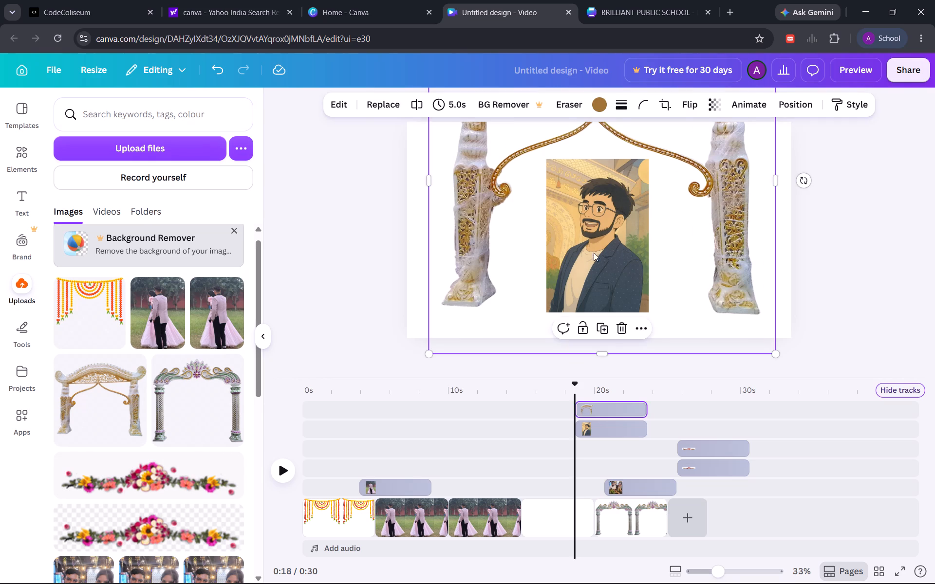
left_click_drag(594, 253, 640, 392)
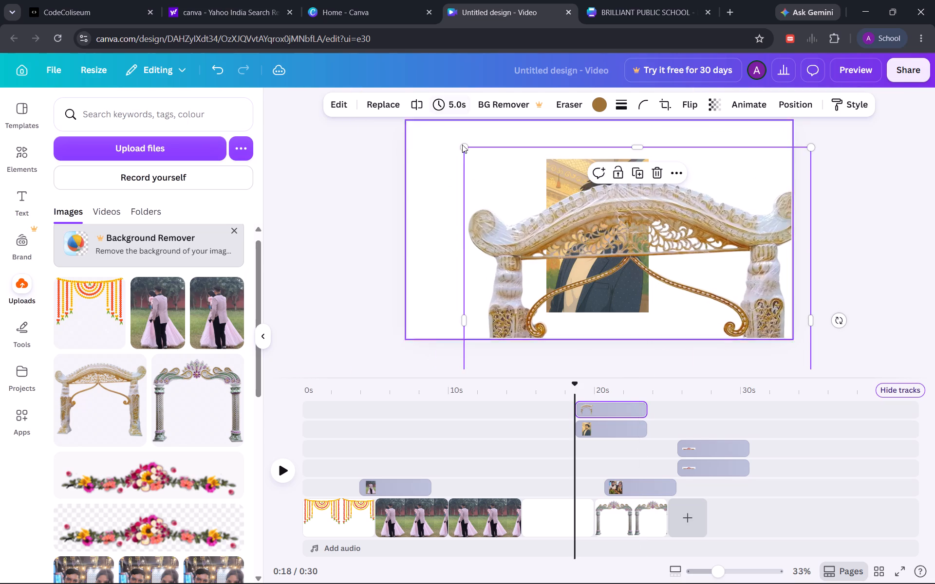
left_click_drag(468, 150, 436, 127)
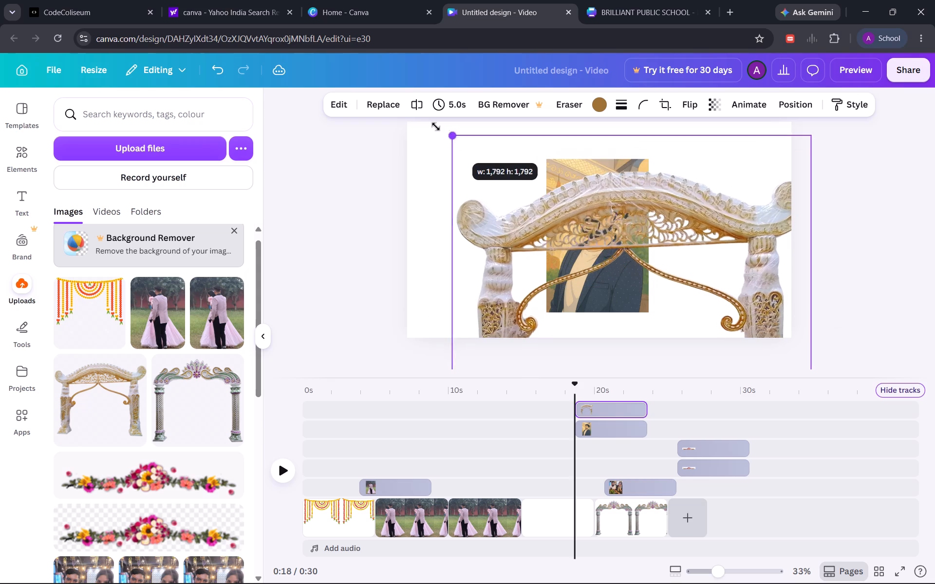
left_click_drag(436, 127, 389, 0)
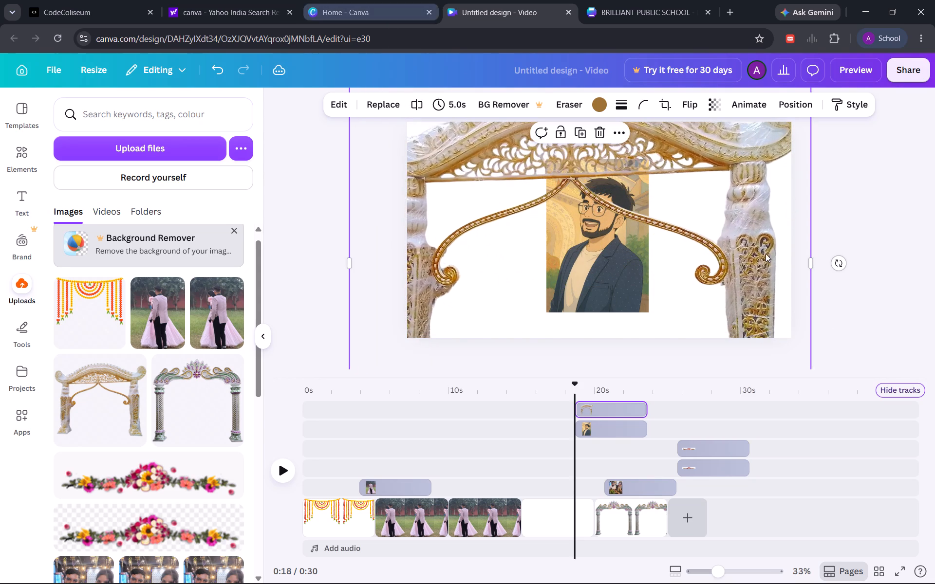
Enlarge the arch well beyond the page edges until only its gold rope scrolls frame the portrait.
scroll(785, 263, "up", 3)
scroll(872, 234, "up", 6)
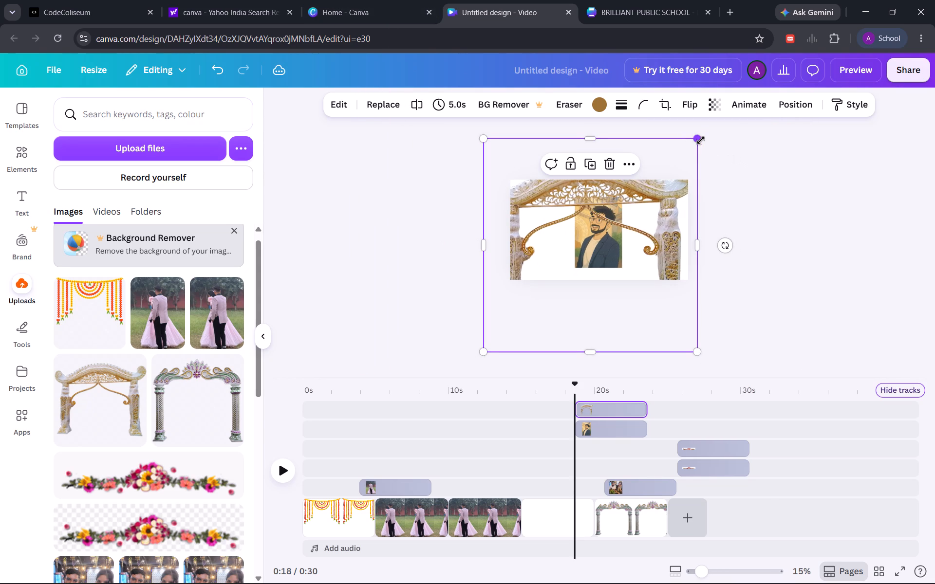
left_click_drag(700, 139, 755, 58)
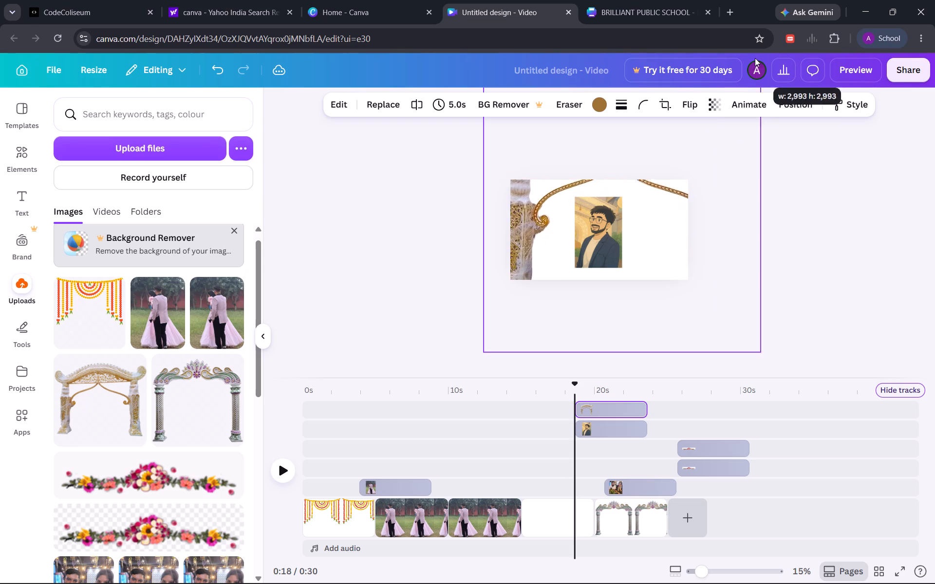
left_click_drag(755, 58, 726, 30)
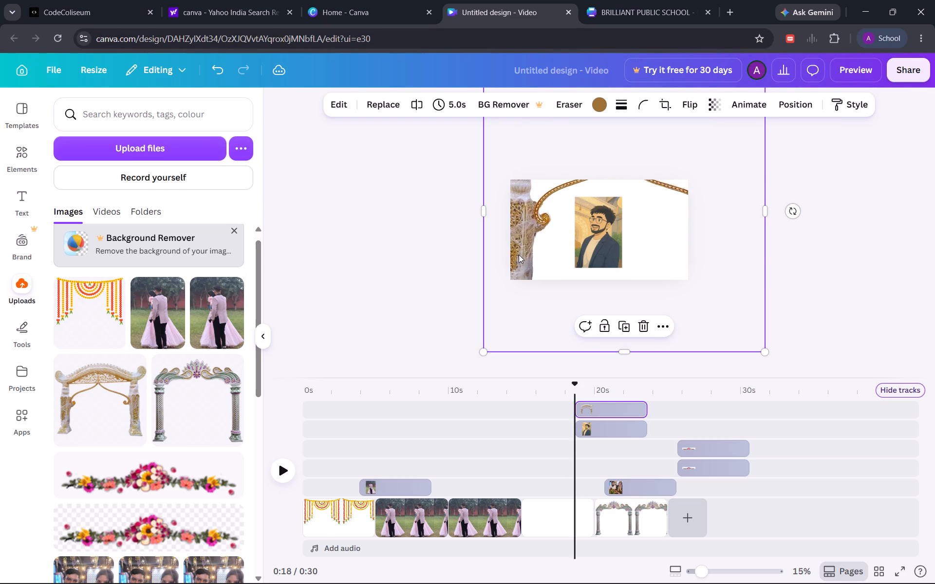
left_click_drag(484, 353, 432, 371)
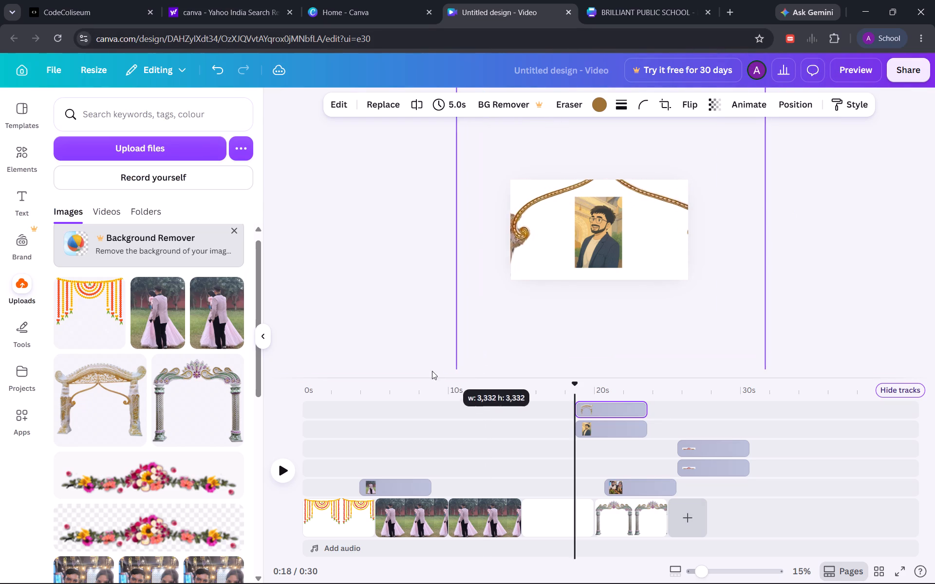
left_click_drag(432, 371, 421, 374)
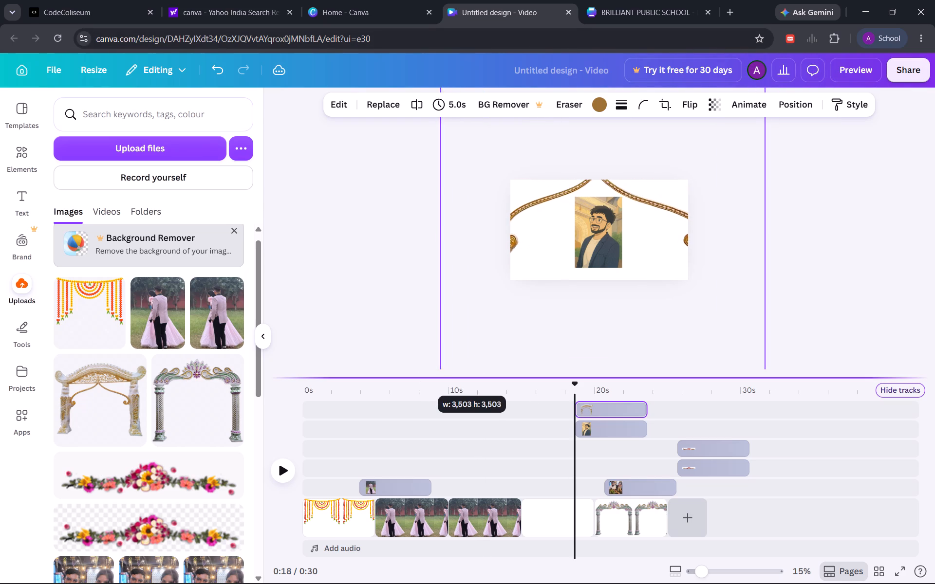
left_click_drag(421, 374, 431, 374)
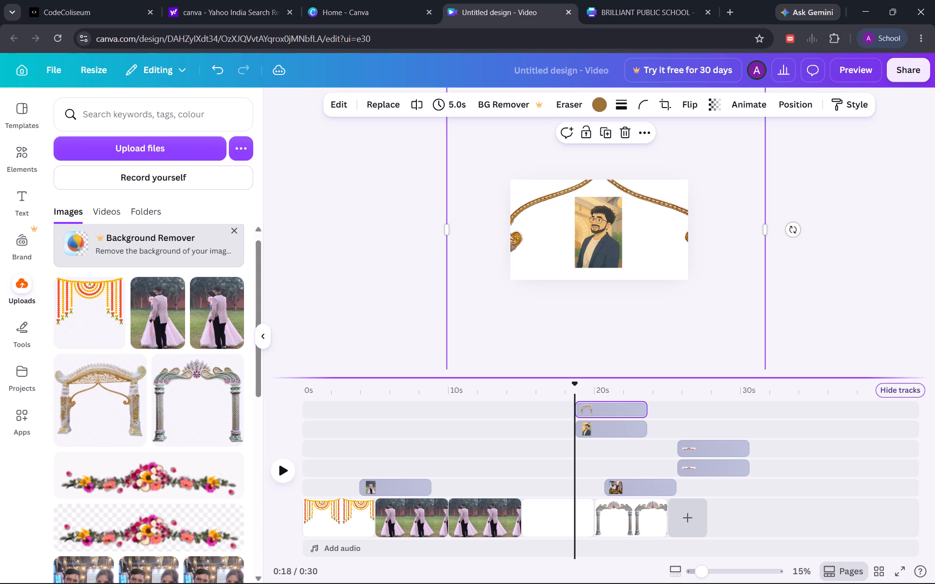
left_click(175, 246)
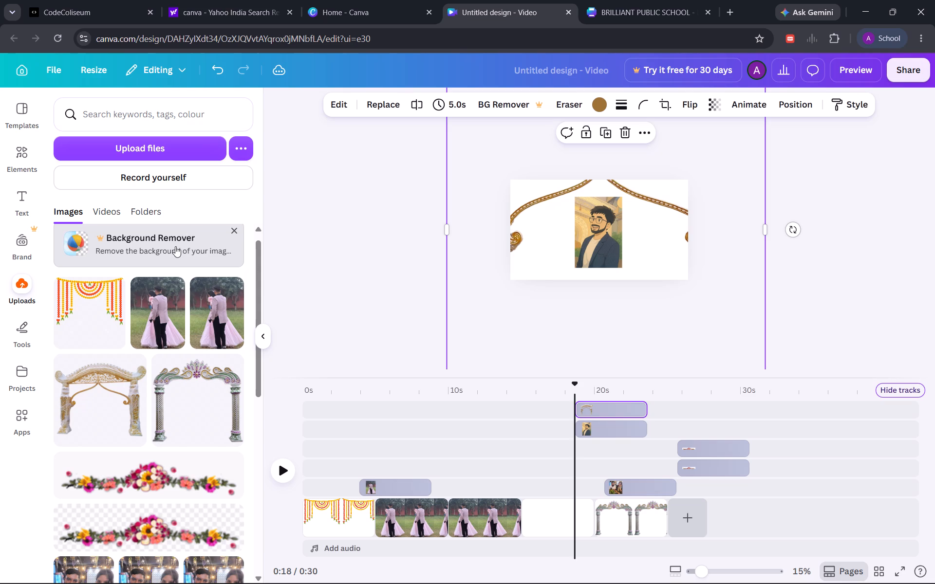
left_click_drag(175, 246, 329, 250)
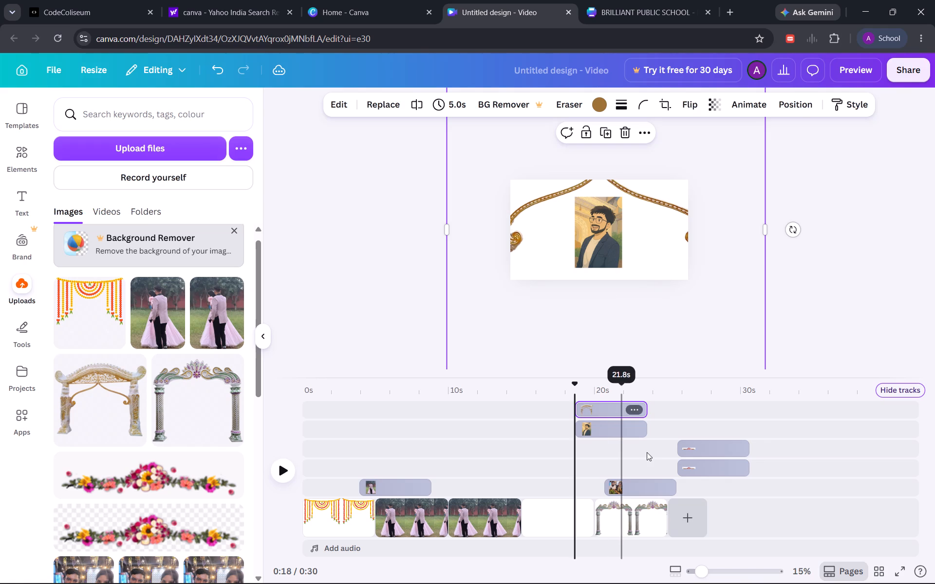
Play the whole video from the beginning to review all pages.
left_click_drag(300, 471, 307, 474)
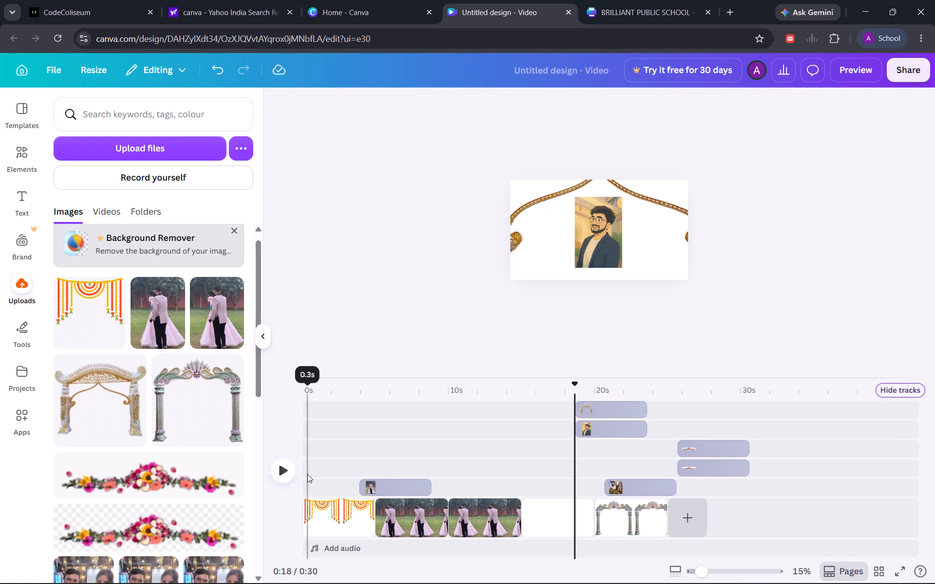
left_click(307, 474)
left_click(272, 474)
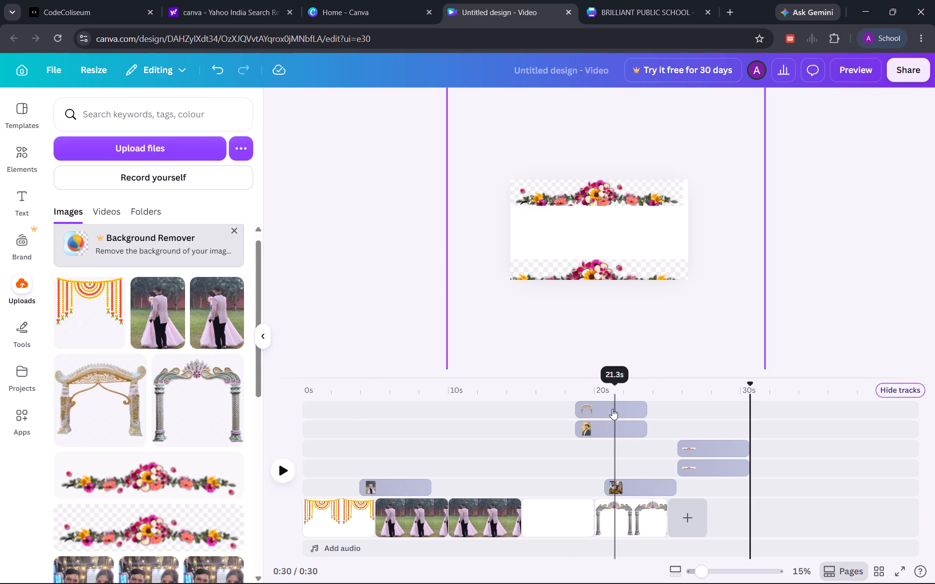
Add two blank 5-second pages at the end of the video.
left_click(680, 517)
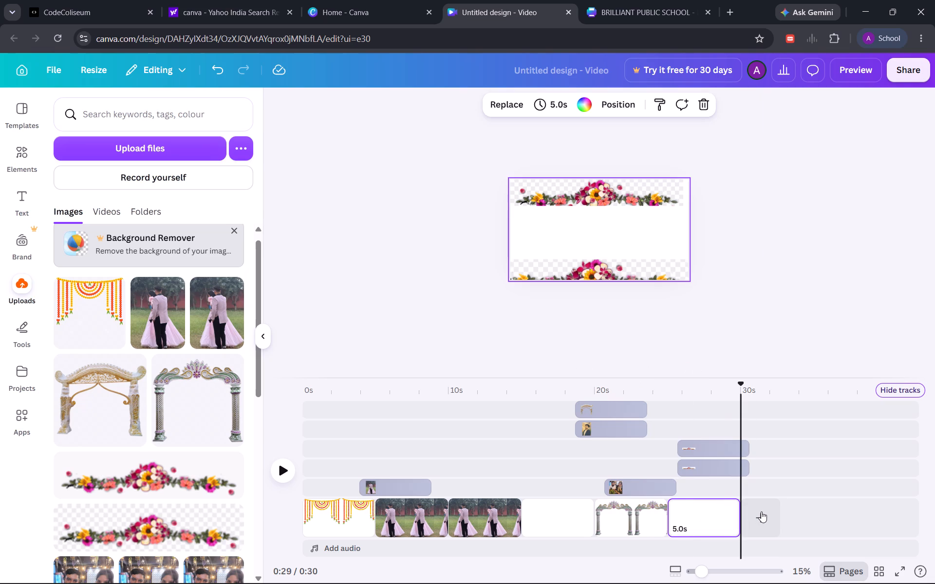
left_click(761, 511)
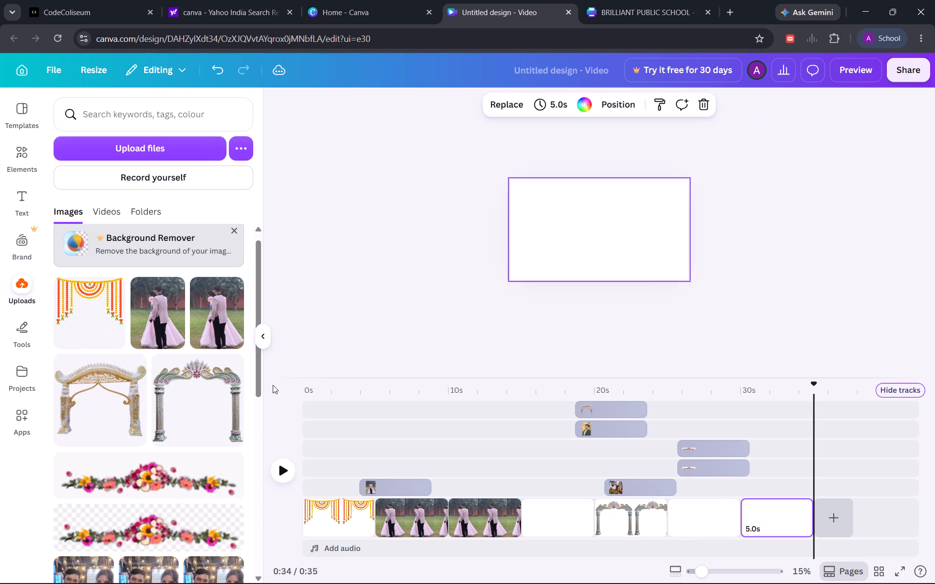
Fill the last blank page with the uploaded gold Ganesha image as its background.
scroll(191, 500, "down", 6)
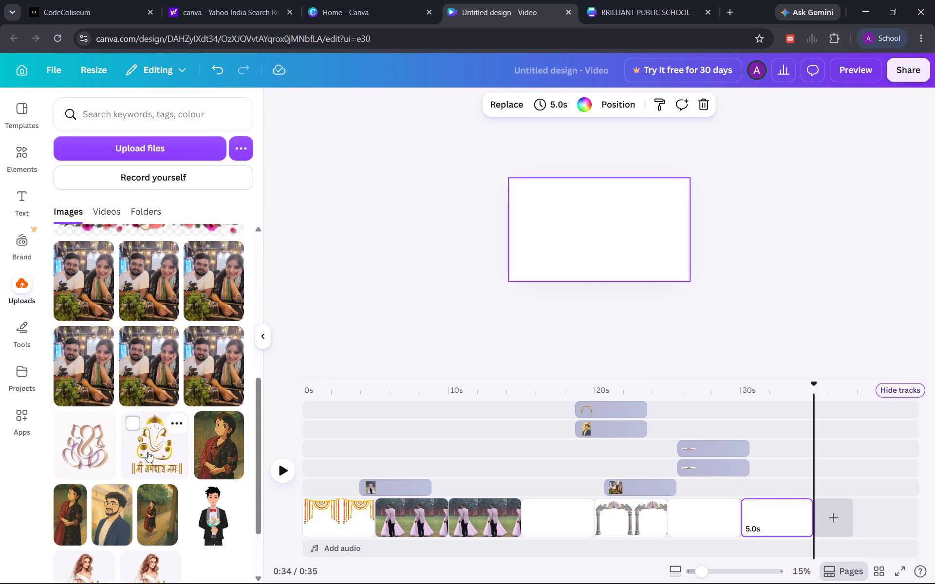
left_click_drag(148, 452, 576, 279)
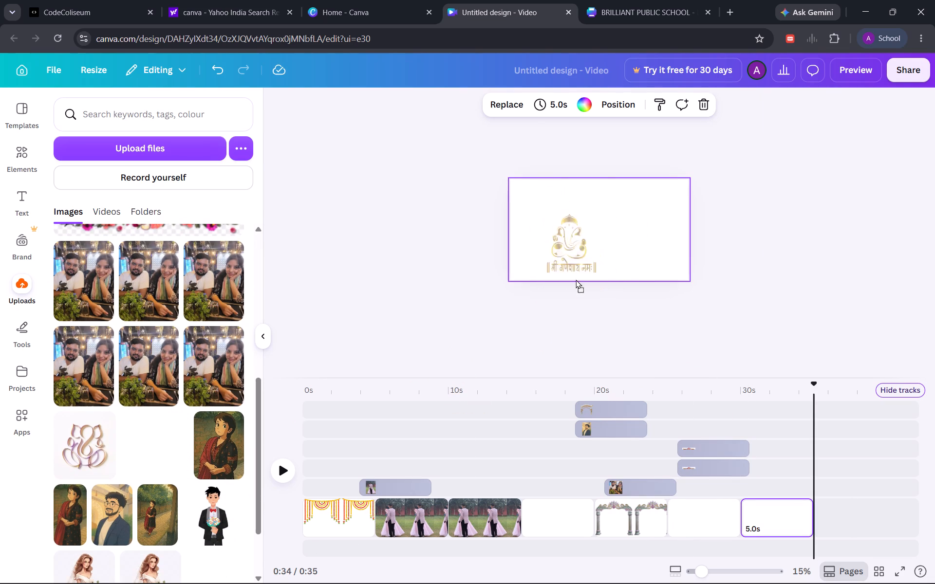
left_click_drag(576, 279, 586, 261)
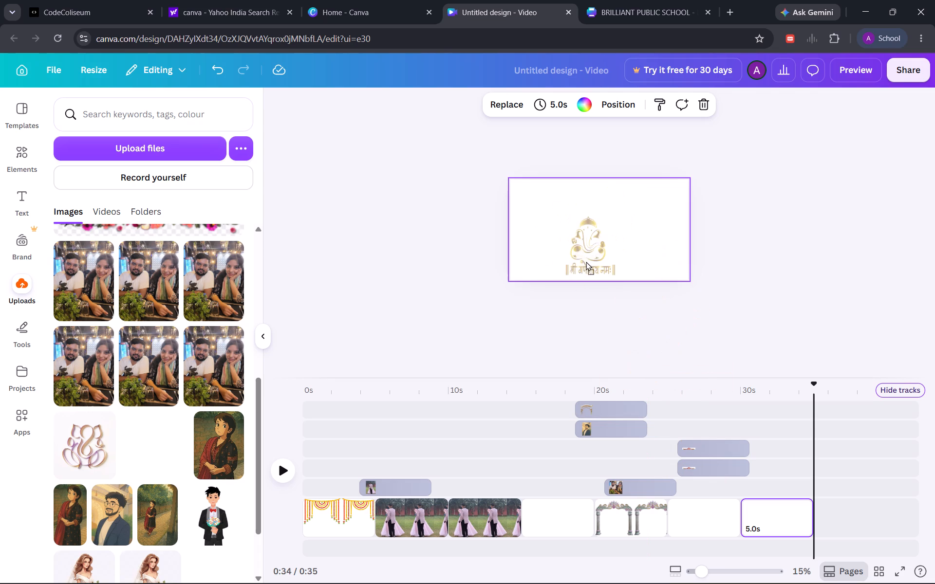
left_click_drag(586, 261, 593, 273)
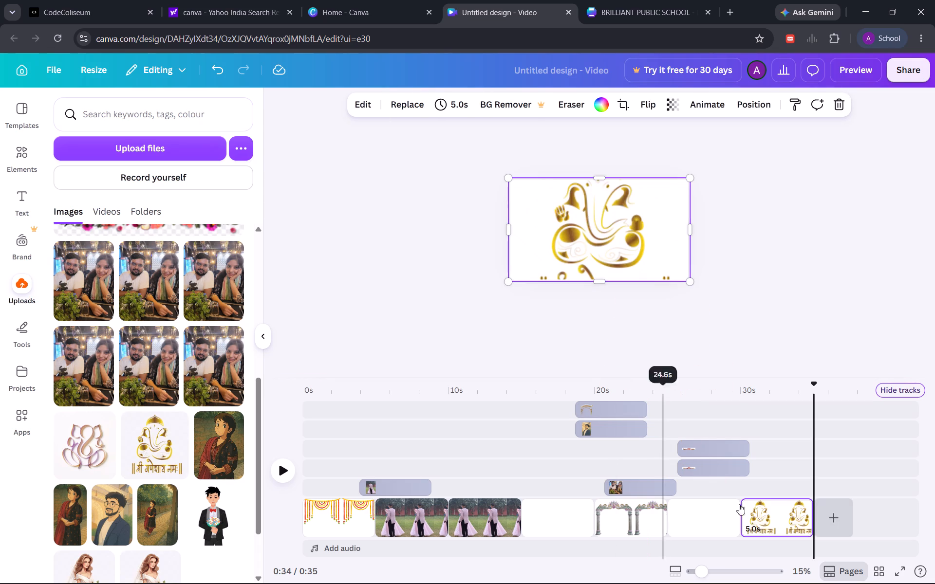
Replay the video from the beginning up to the Ganesha page.
left_click(303, 493)
left_click(284, 471)
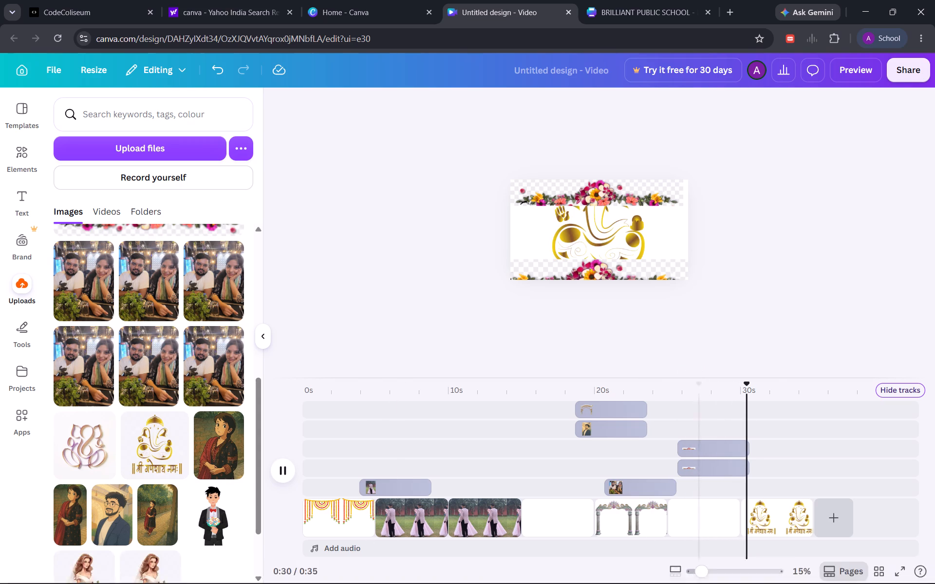
Move the Ganesha image from the last page to the start of the timeline, on a track above the garland page.
left_click_drag(773, 520, 589, 494)
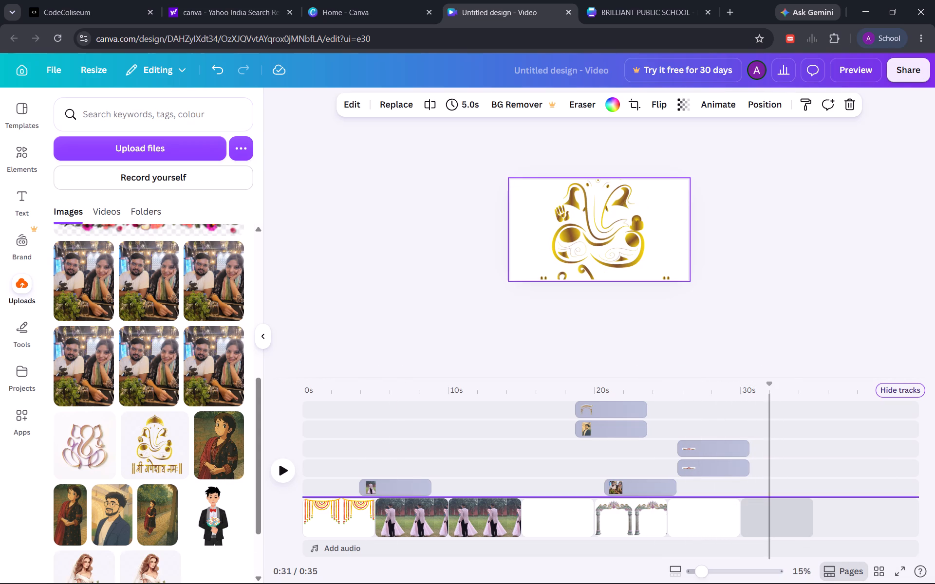
left_click_drag(589, 494, 335, 475)
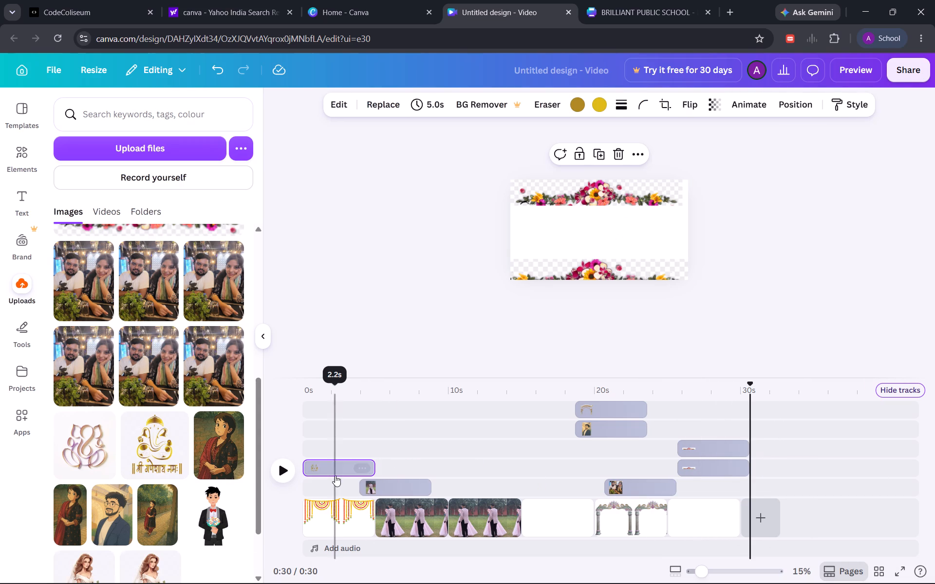
Move the garland page from the start to the end of the video.
left_click_drag(337, 525, 742, 518)
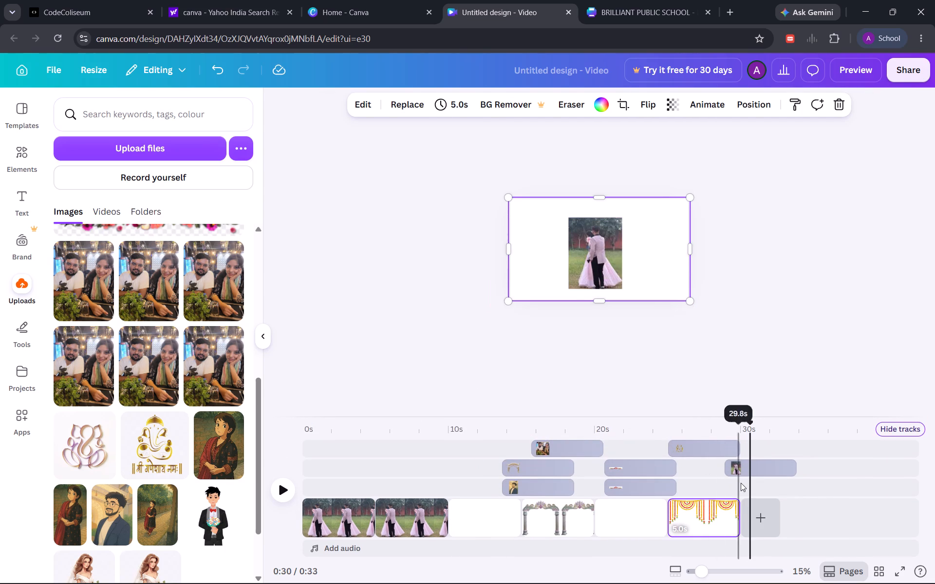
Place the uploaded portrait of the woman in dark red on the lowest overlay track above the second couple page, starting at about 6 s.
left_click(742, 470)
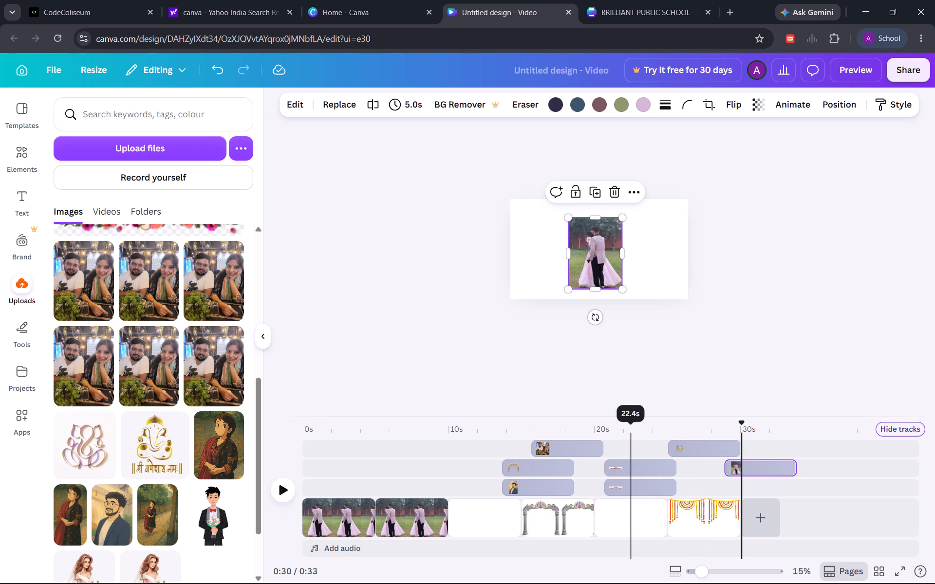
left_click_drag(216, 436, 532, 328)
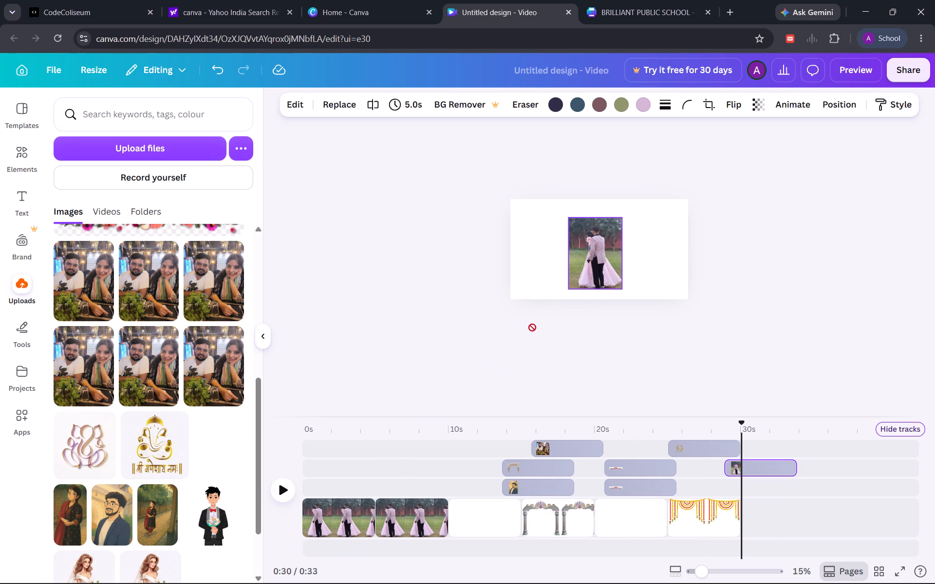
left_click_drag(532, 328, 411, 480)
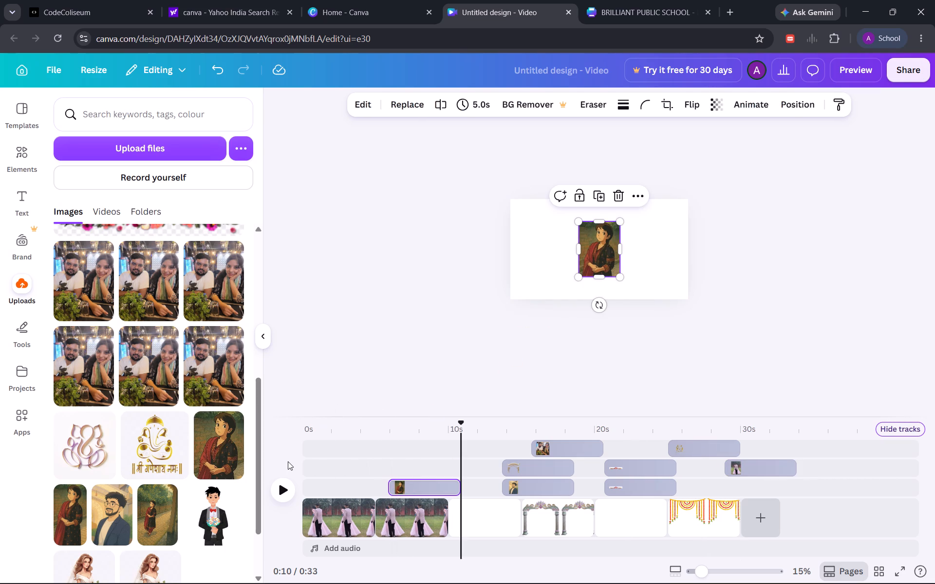
Play the video through to its end.
left_click(285, 482)
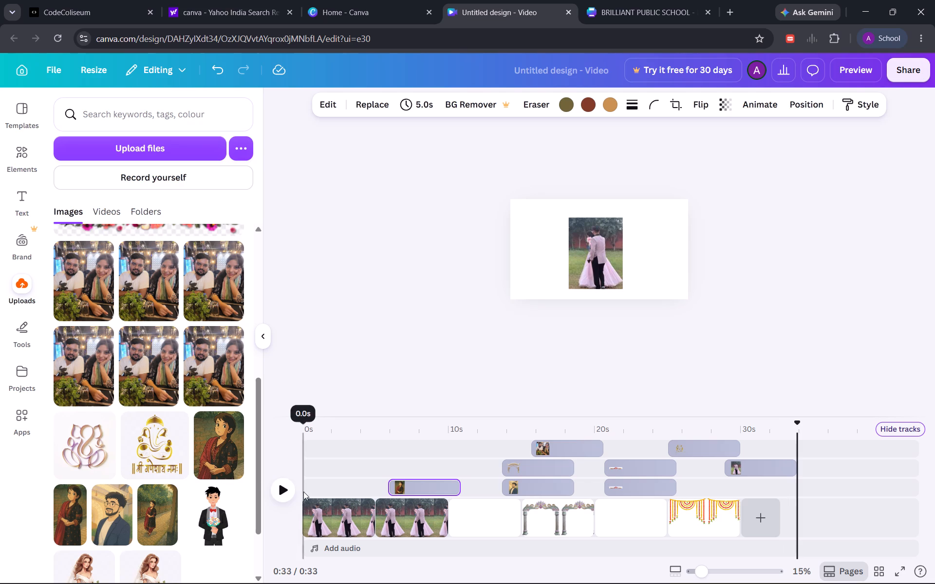
Delete both couple-photo pages, the arch page and the garland page from the timeline, keeping the two blank pages.
left_click(342, 519)
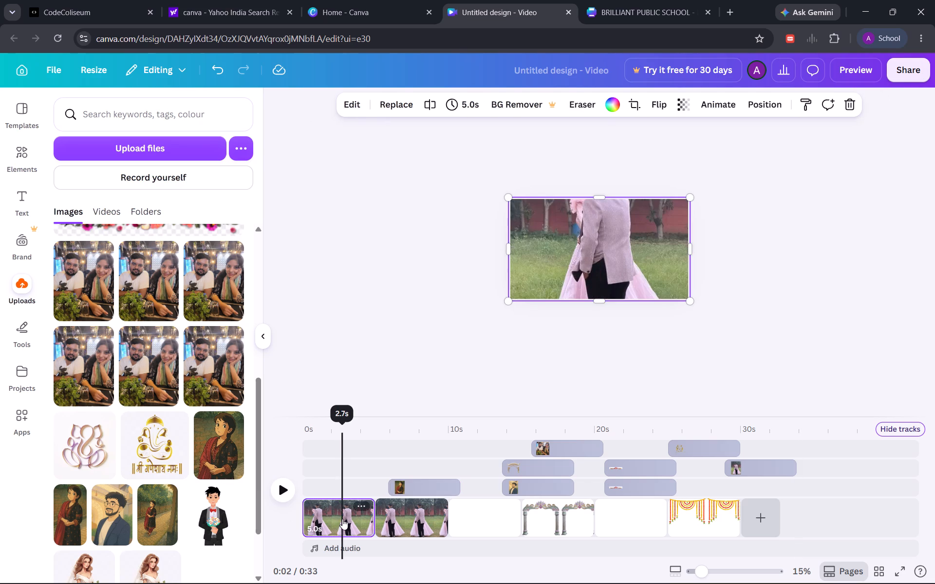
key("Delete")
left_click(342, 519)
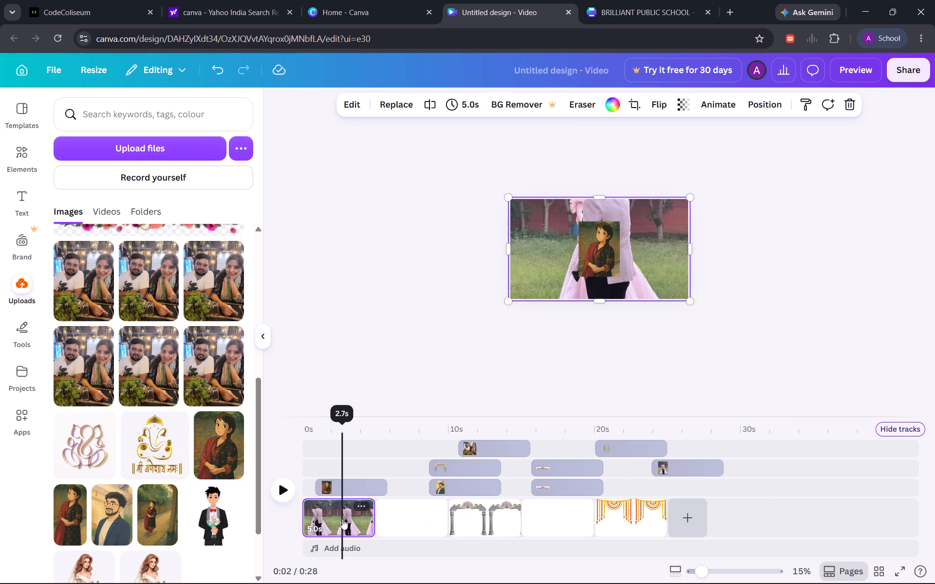
key("Delete")
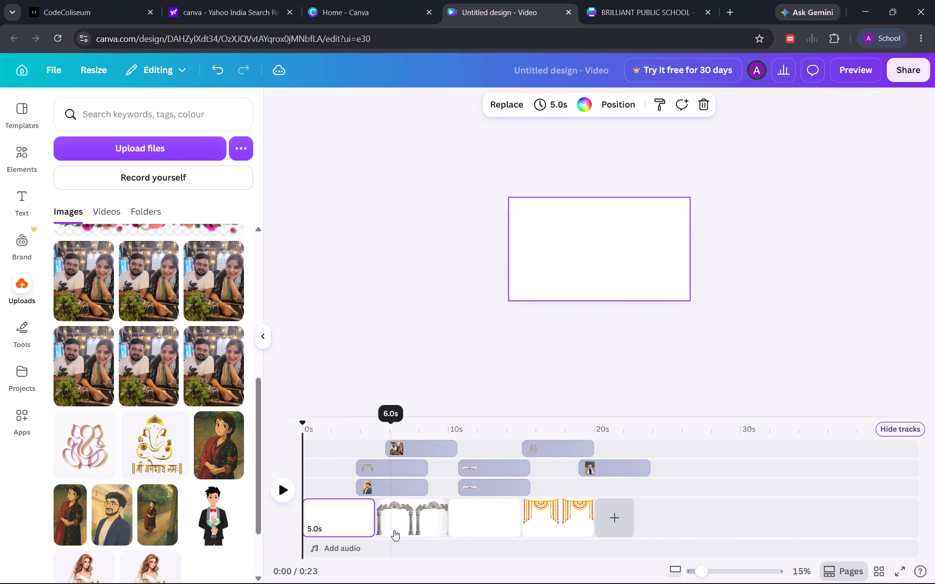
left_click(394, 529)
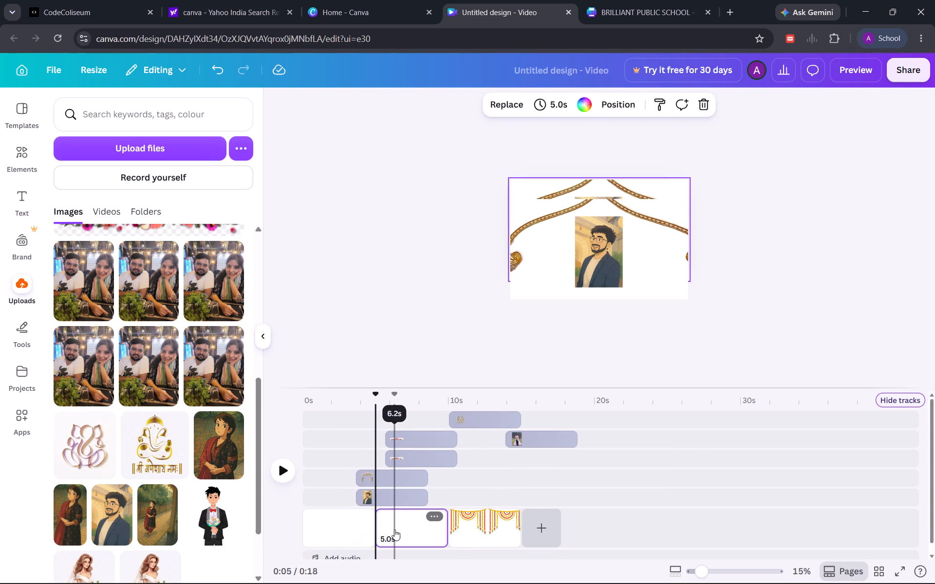
left_click(461, 523)
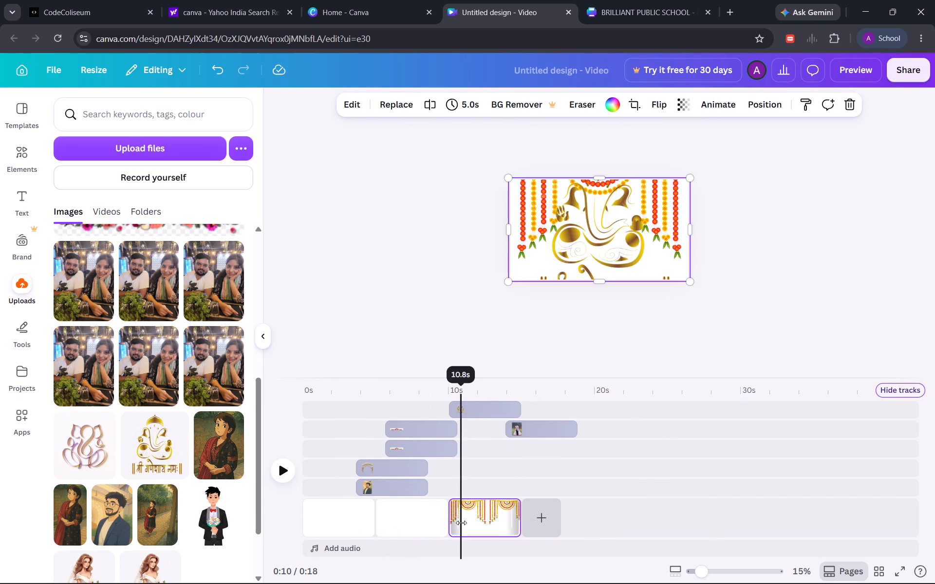
key("Delete")
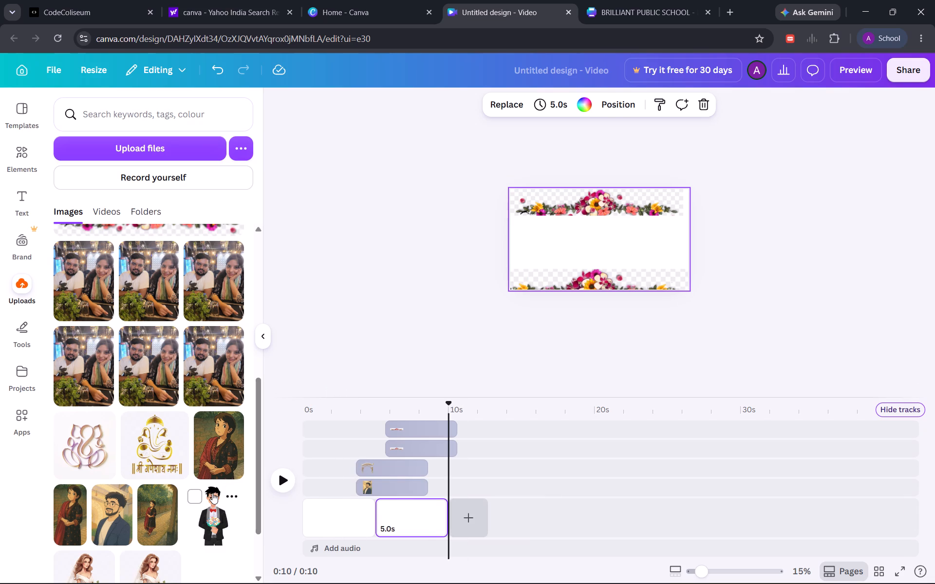
Fill the last blank page with the uploaded groom illustration as its background.
left_click_drag(212, 493, 403, 507)
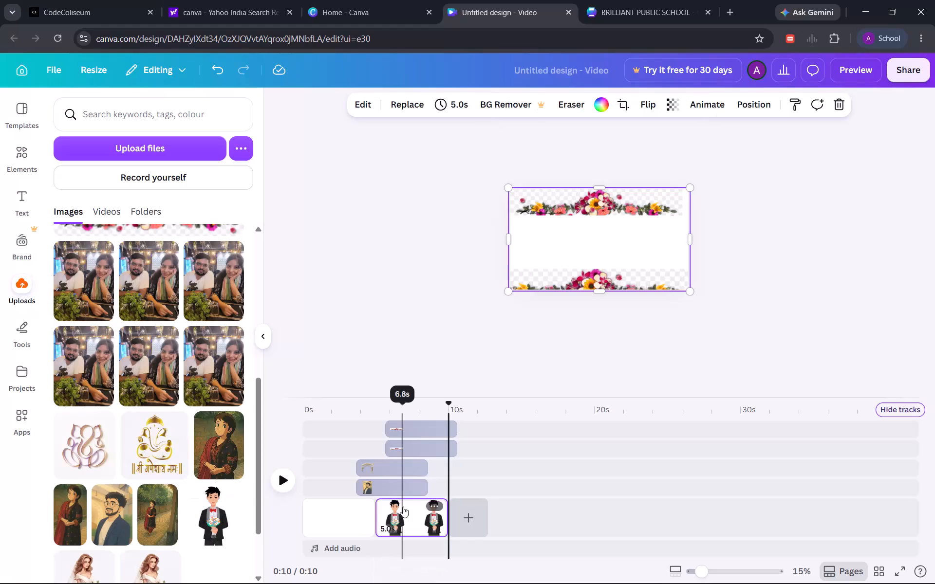
Replay the video from the beginning to the end.
left_click(286, 488)
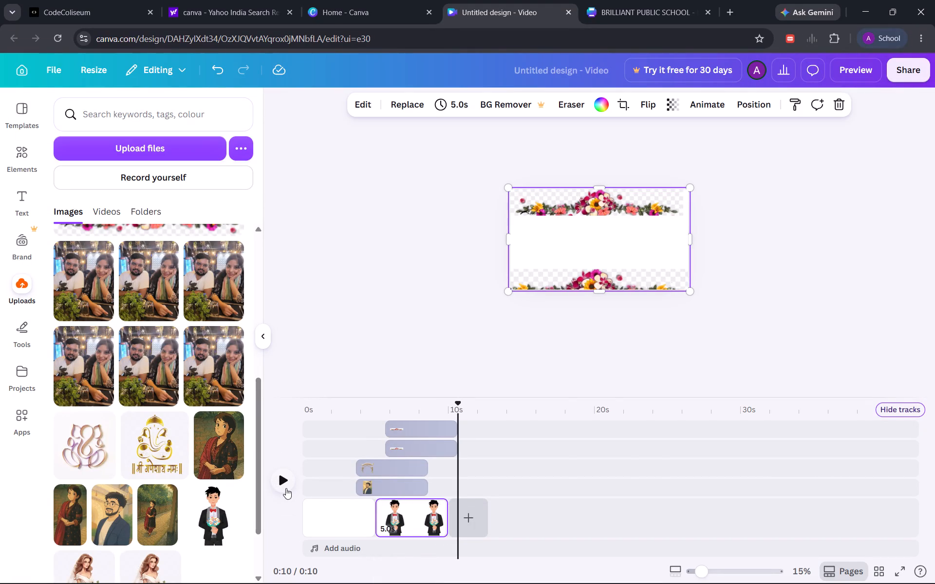
left_click(286, 488)
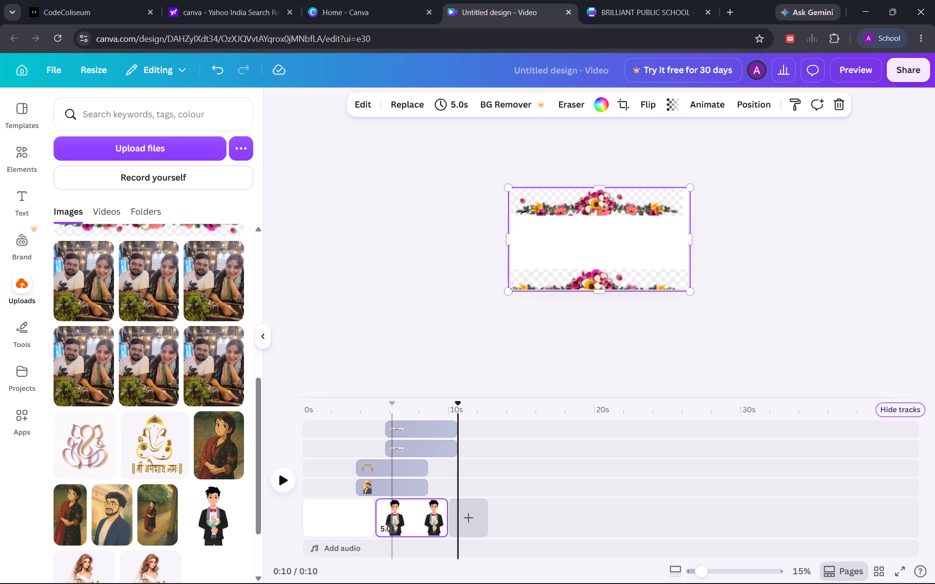
Add a blank page after the groom page and fill it with the uploaded image of the woman standing on a path.
left_click(474, 518)
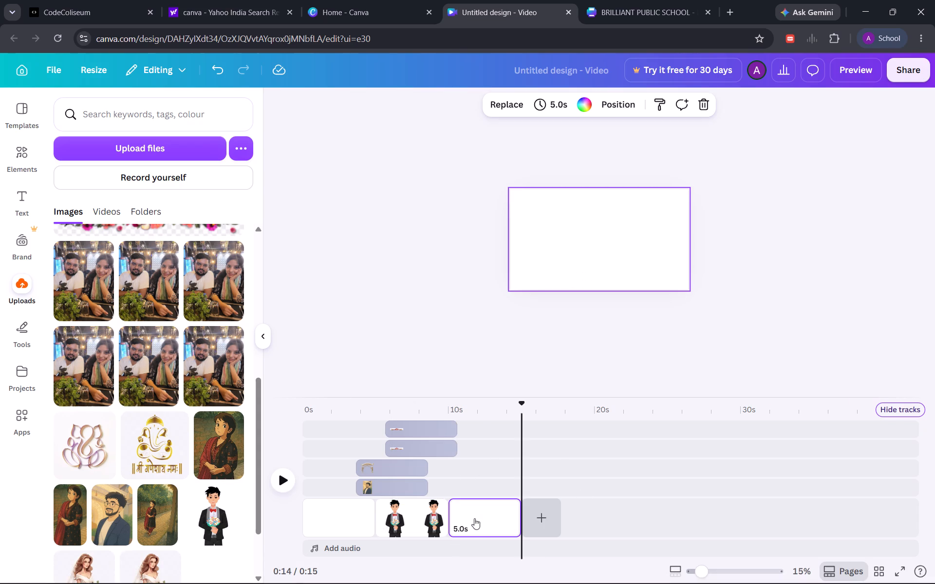
left_click_drag(173, 526, 352, 518)
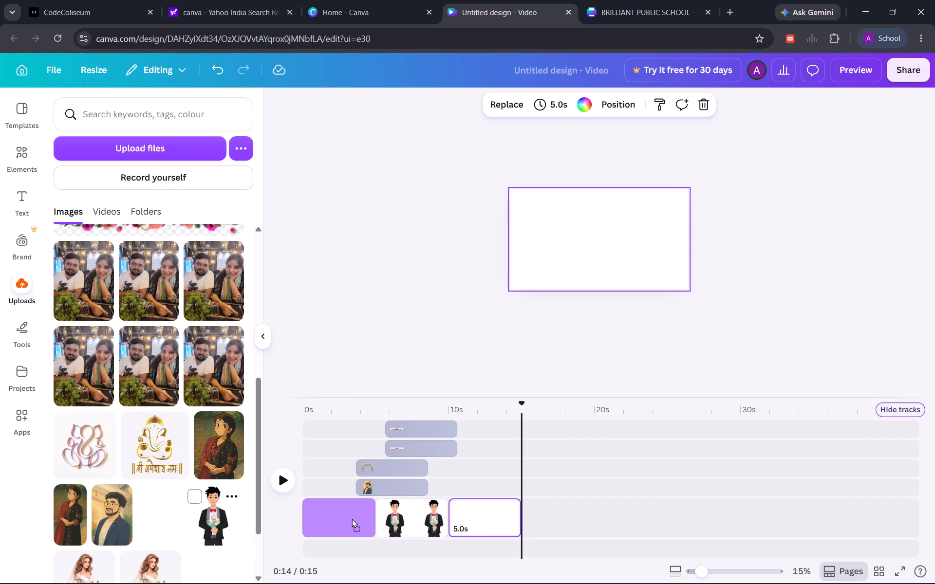
left_click_drag(352, 518, 478, 518)
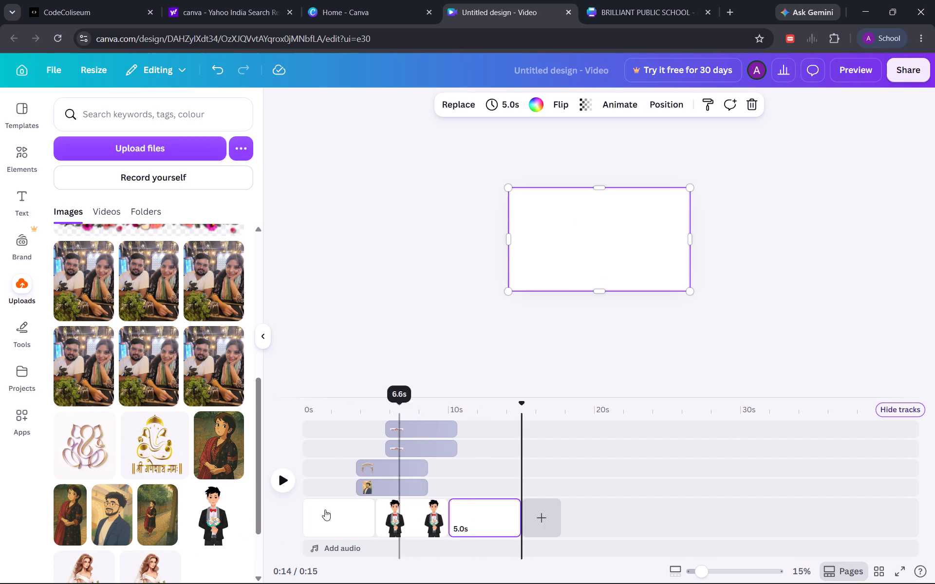
Add the uploaded illustration of the bride holding a bouquet as a new page at the end of the video.
scroll(149, 506, "down", 4)
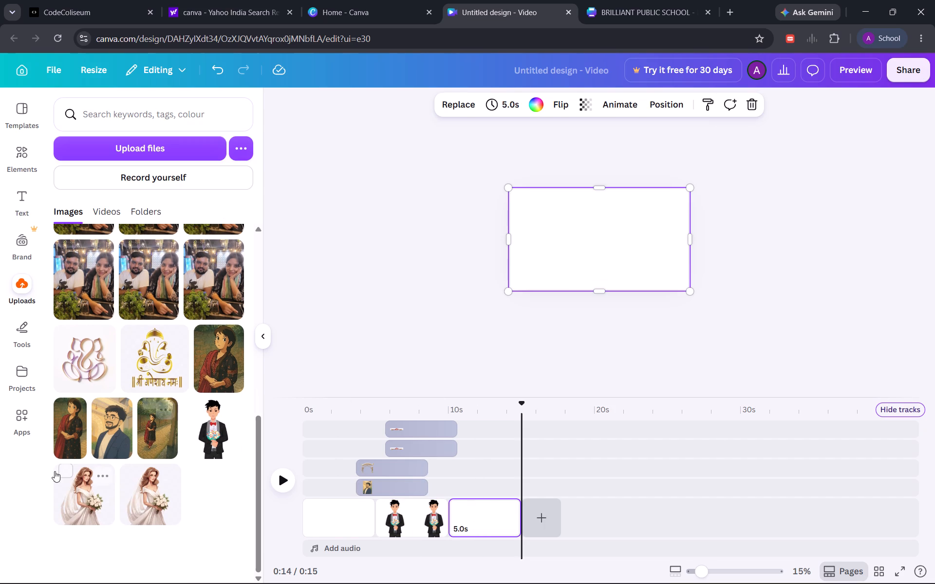
left_click_drag(93, 494, 501, 507)
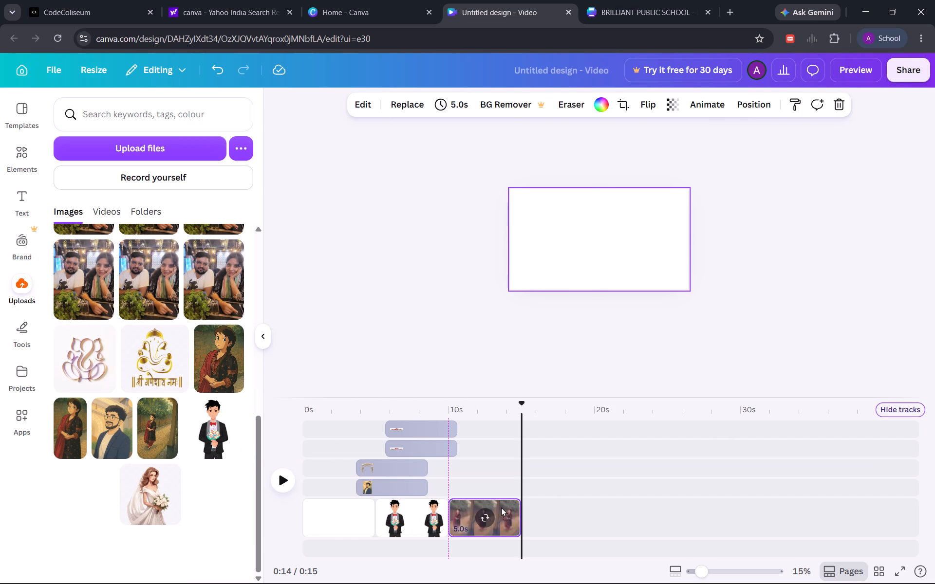
left_click_drag(501, 507, 565, 515)
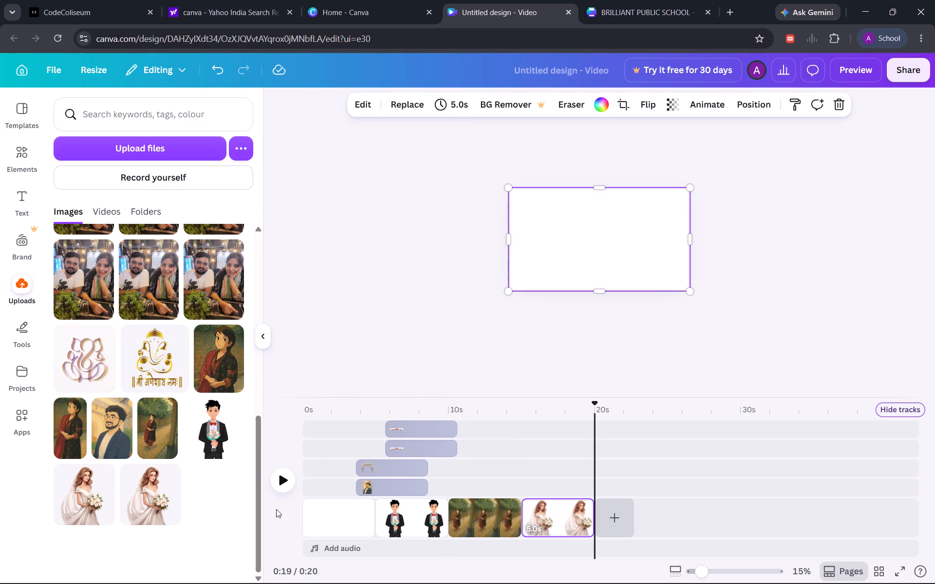
Start playing the video from the beginning.
left_click(286, 478)
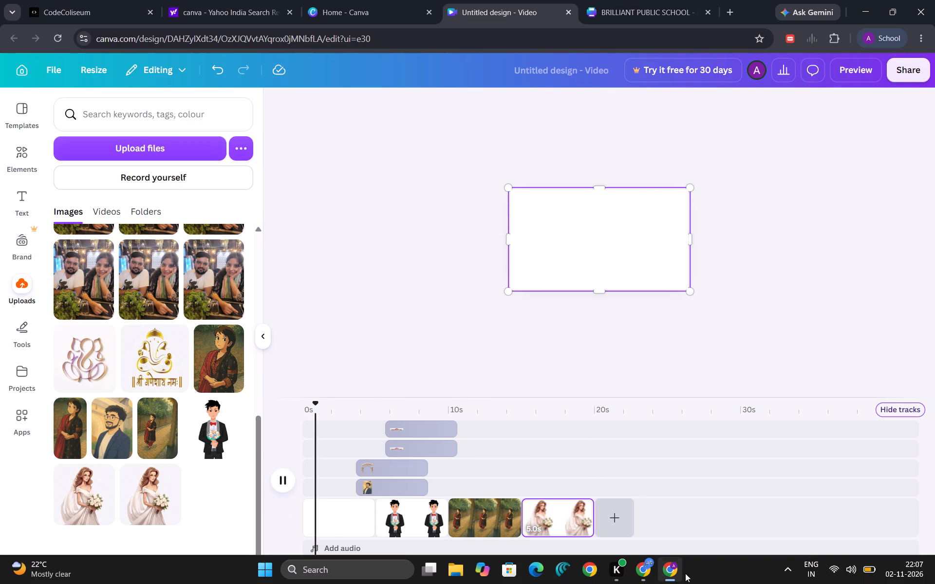
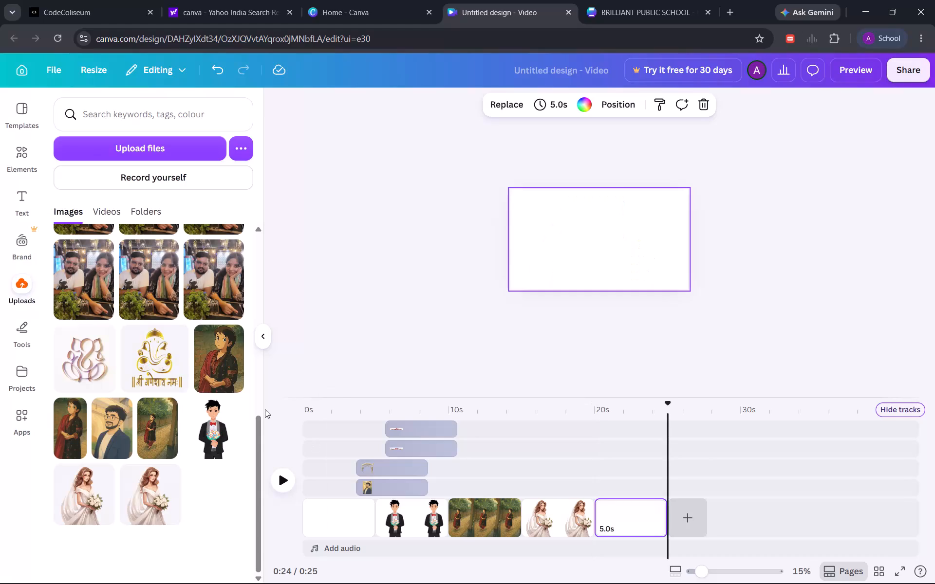
Fill the blank last page of the video with the uploaded illustration of the groom holding a bouquet.
left_click_drag(202, 418, 556, 500)
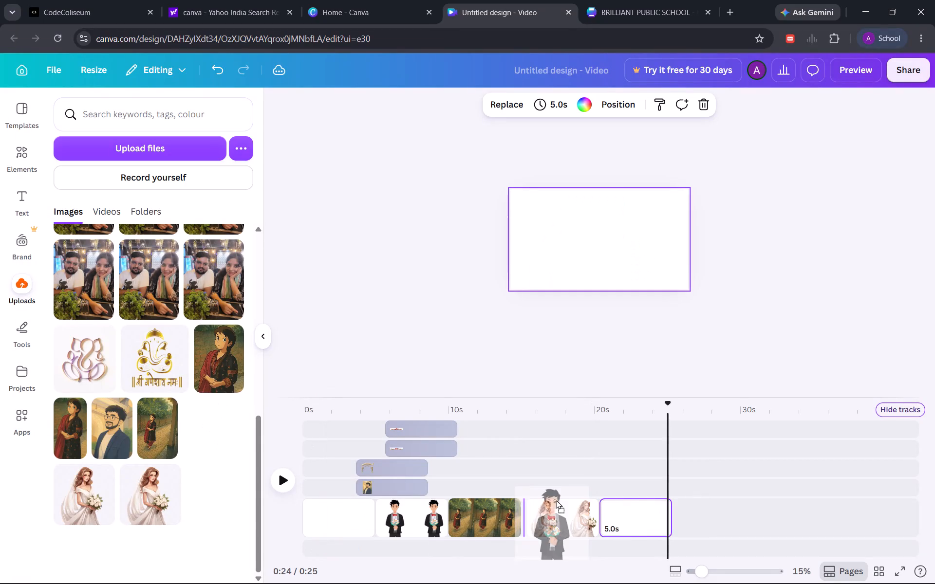
left_click_drag(556, 500, 650, 504)
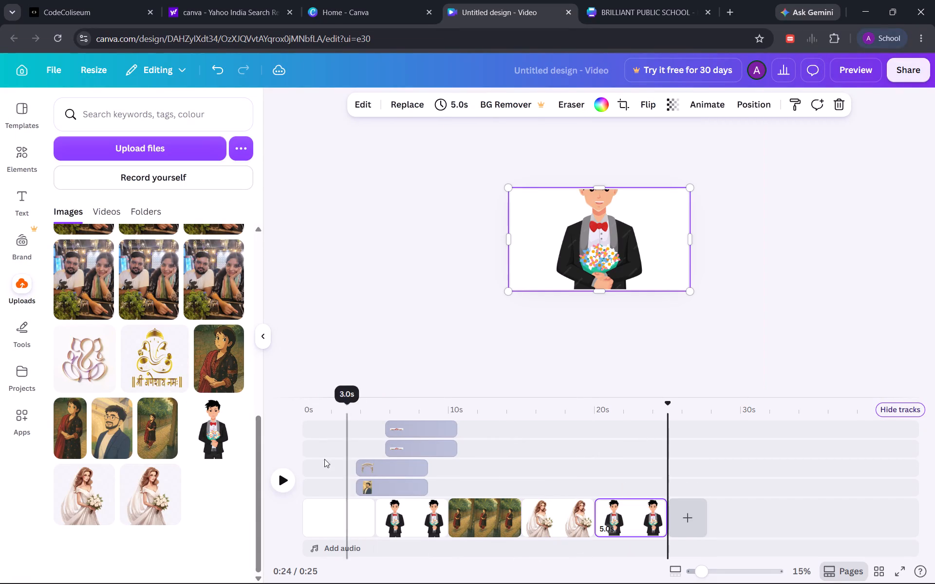
Play the video to review the page sequence.
left_click(285, 479)
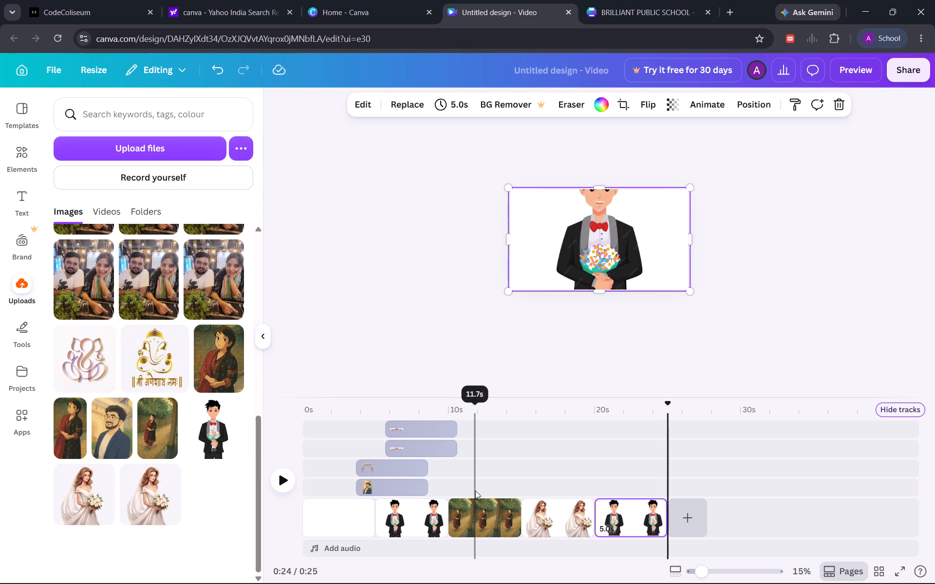
Add a blank page at the end of the video and fill it with the uploaded ribbon-style Ganesha outline image.
left_click(686, 512)
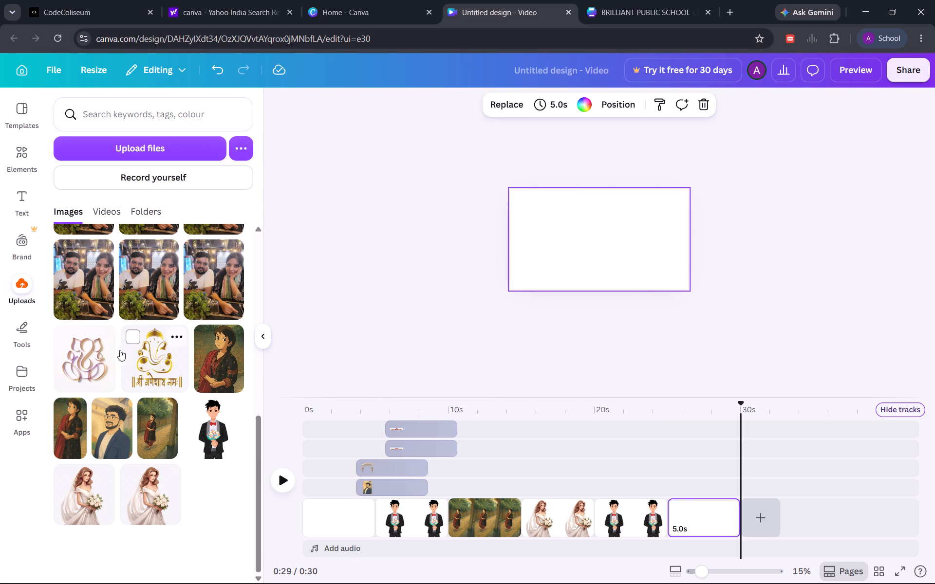
left_click_drag(73, 343, 571, 484)
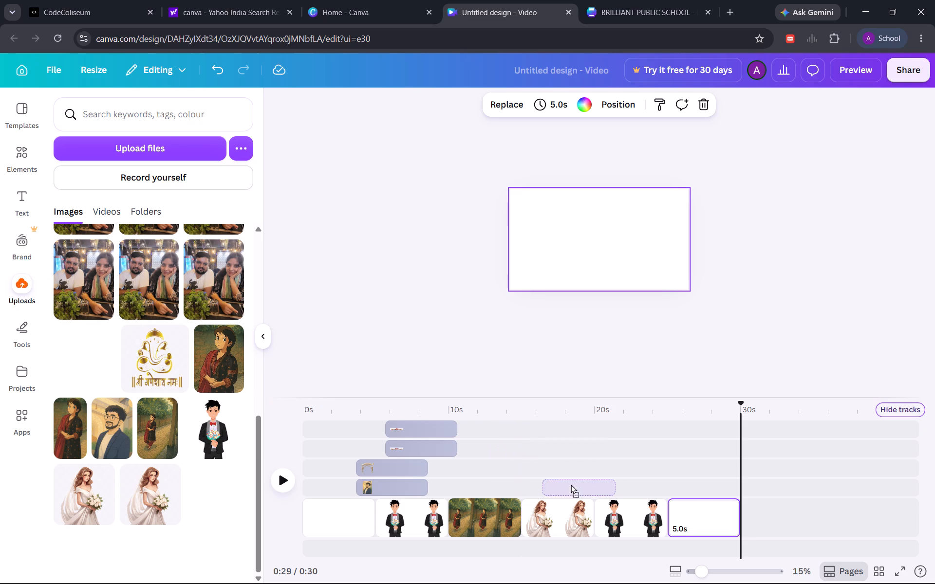
left_click_drag(571, 484, 703, 508)
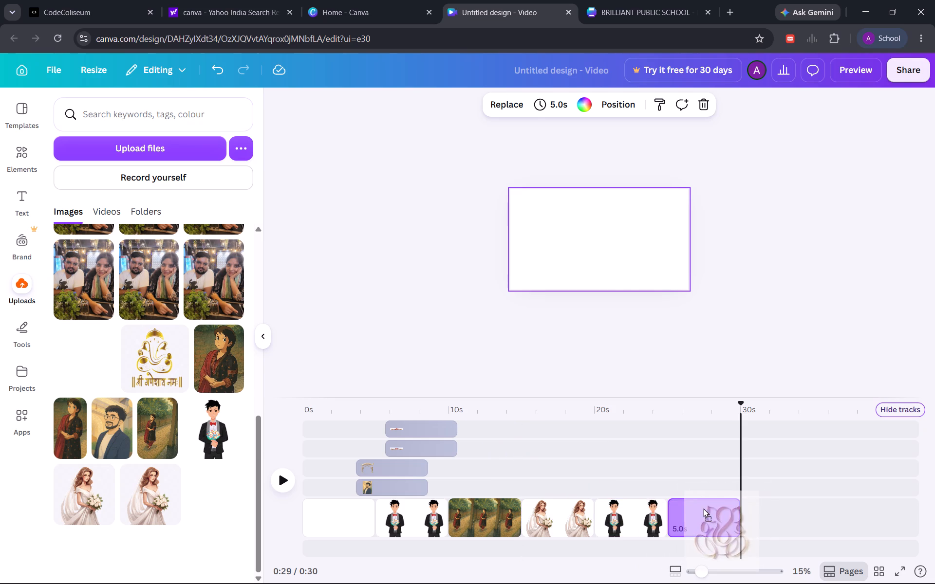
left_click_drag(703, 508, 701, 508)
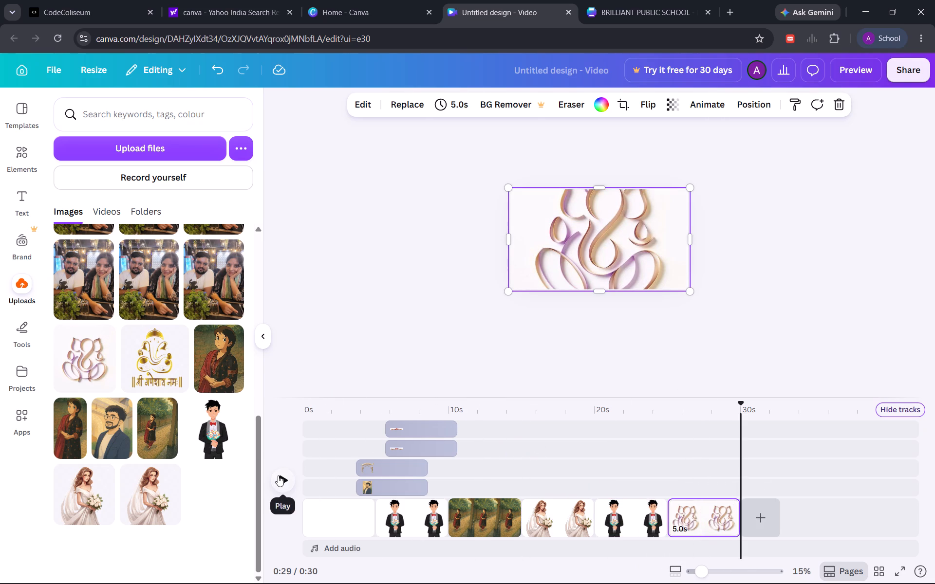
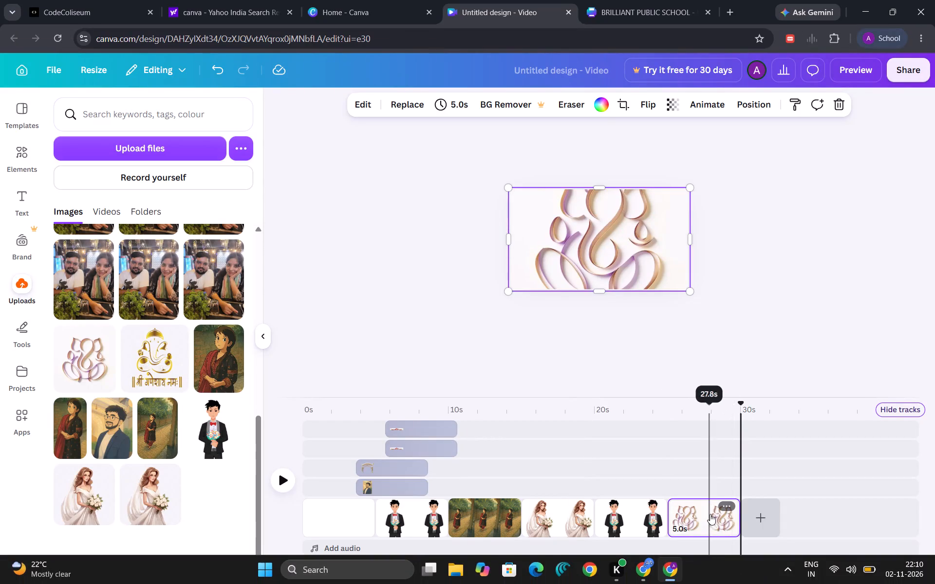
Add a blank page at the end of the video, followed by a page filled with the uploaded couple photo.
left_click(760, 511)
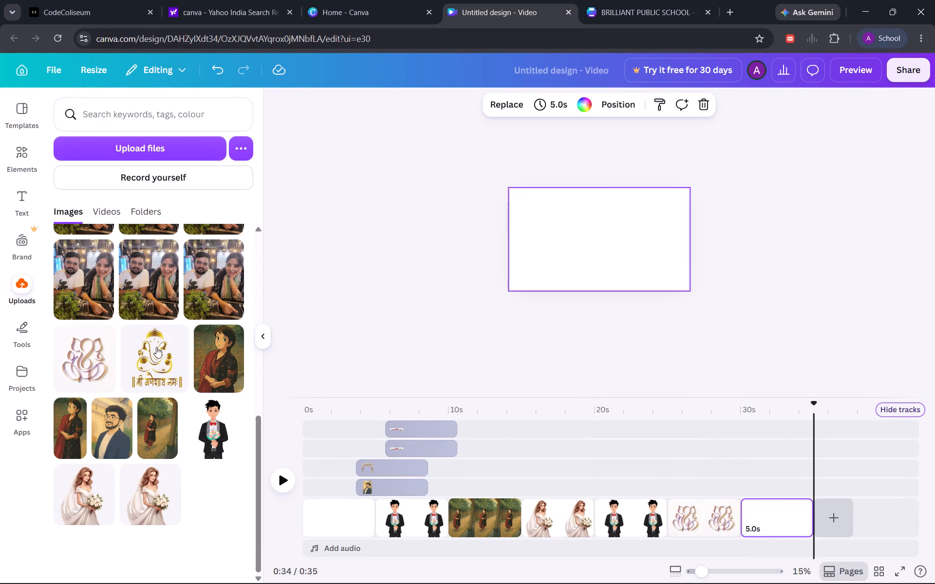
left_click(156, 296)
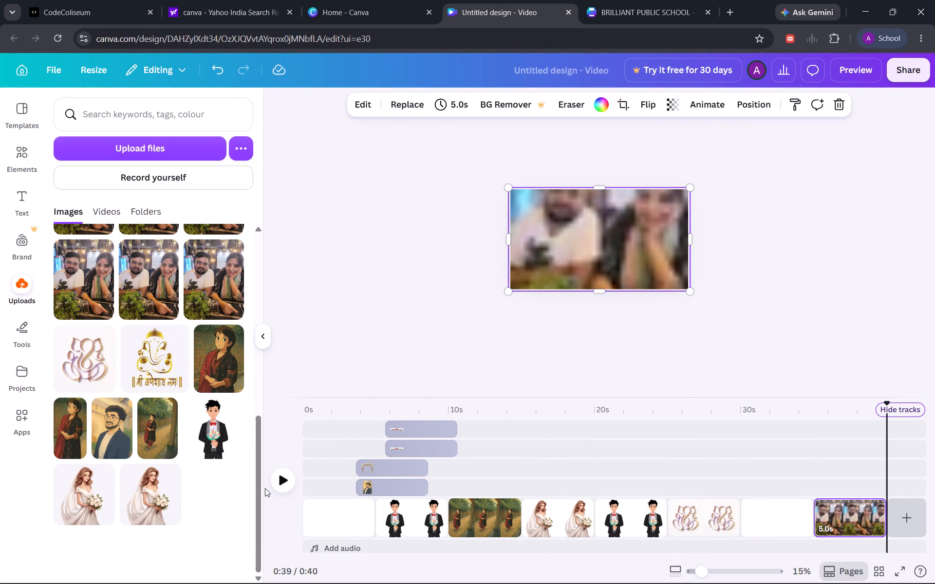
Play the video from the start to review the page sequence.
left_click(287, 483)
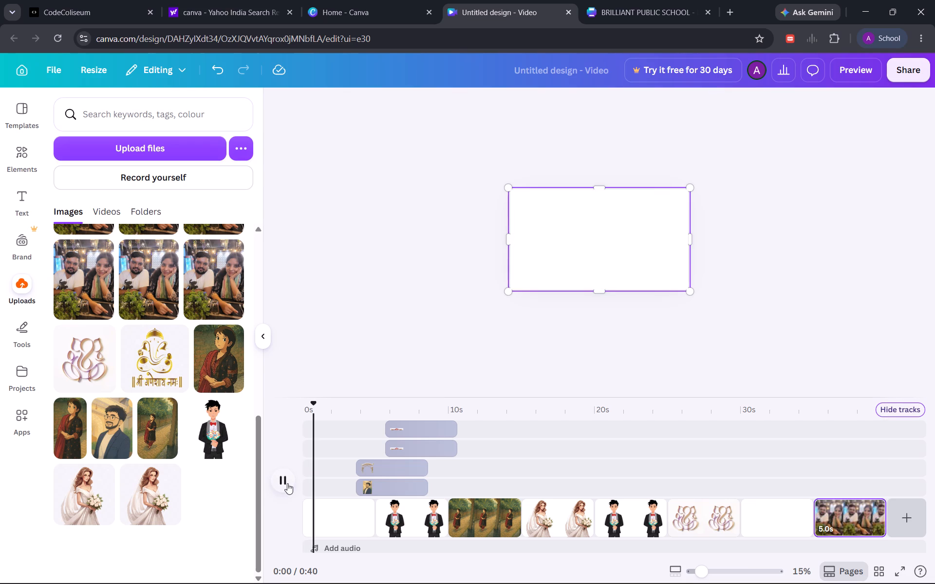
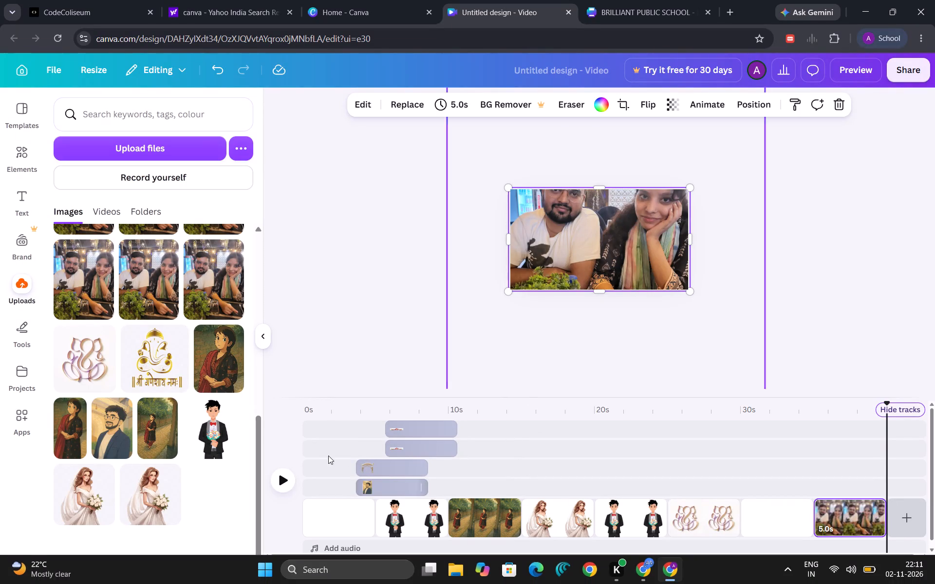
Delete the arch, both flower strips and the man's portrait from the overlay tracks above the page timeline.
left_click(395, 469)
left_click(395, 469)
key("Delete")
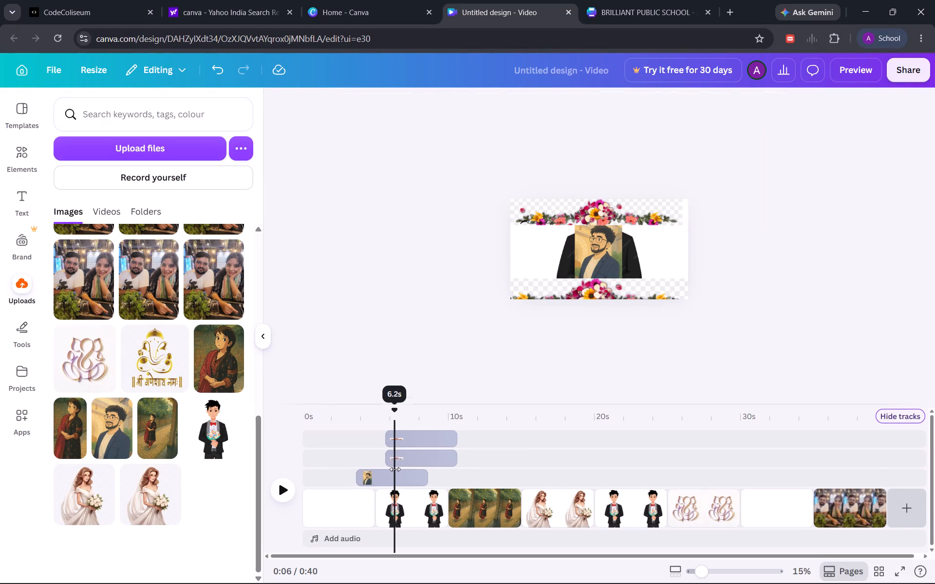
left_click(404, 469)
key("Delete")
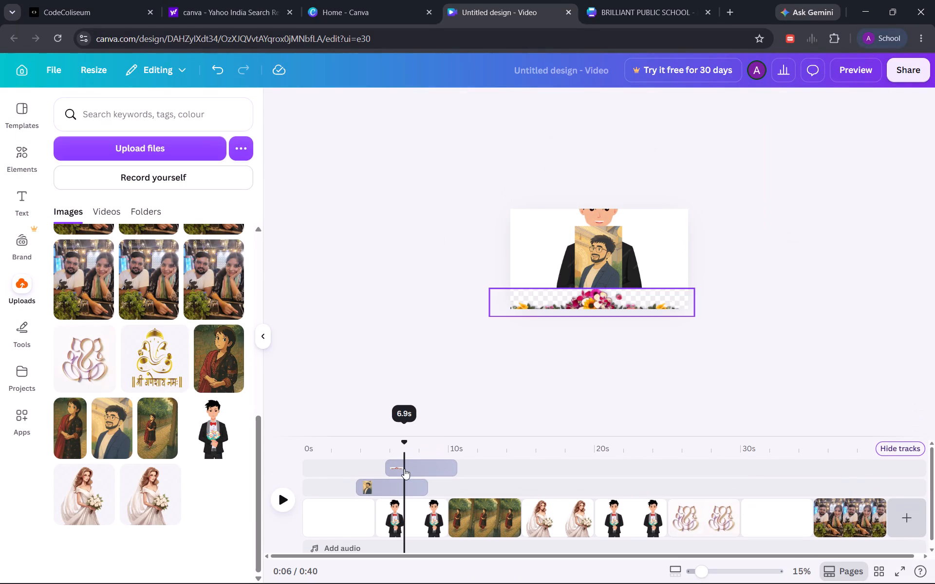
left_click(404, 469)
key("Delete")
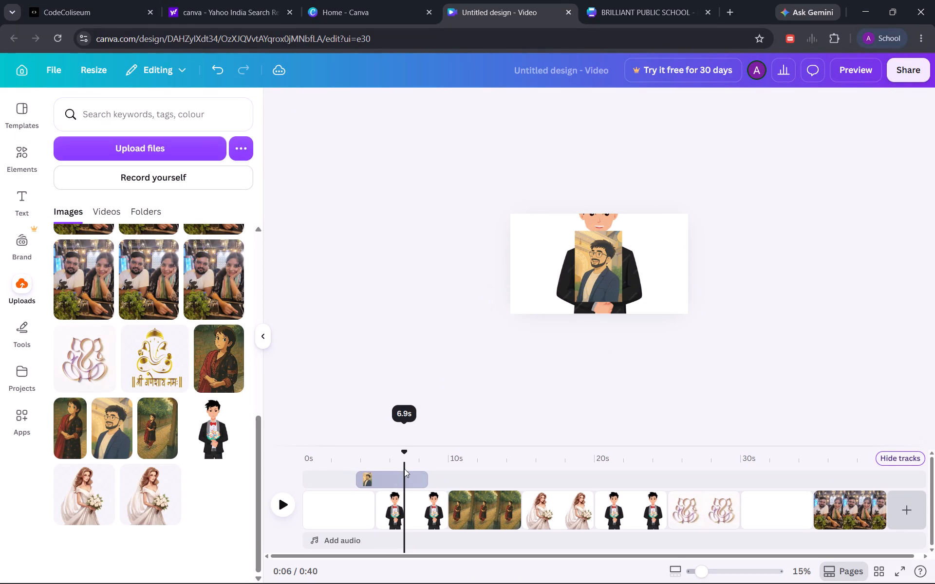
left_click(393, 479)
key("Delete")
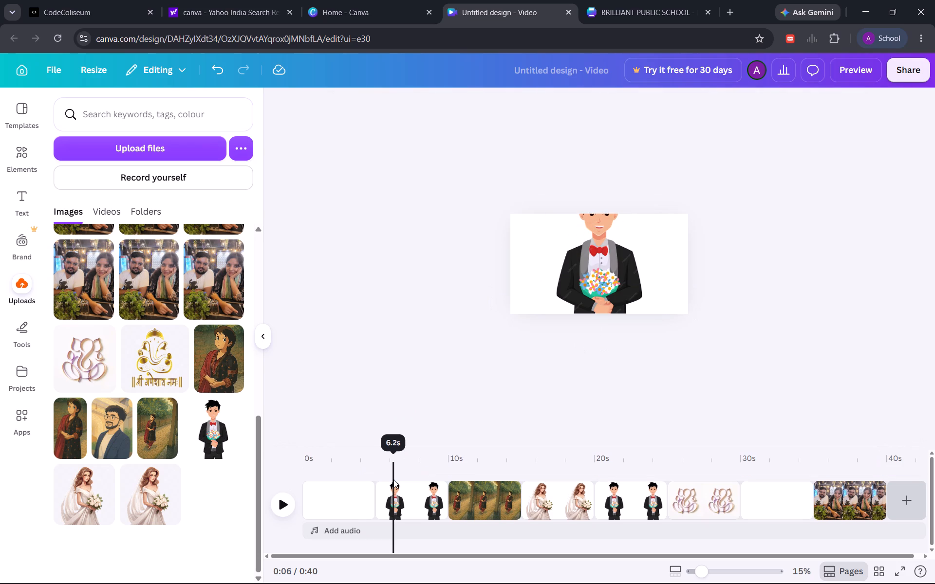
Play the video from the blank first page to review the pages without overlays.
left_click(319, 494)
left_click(283, 503)
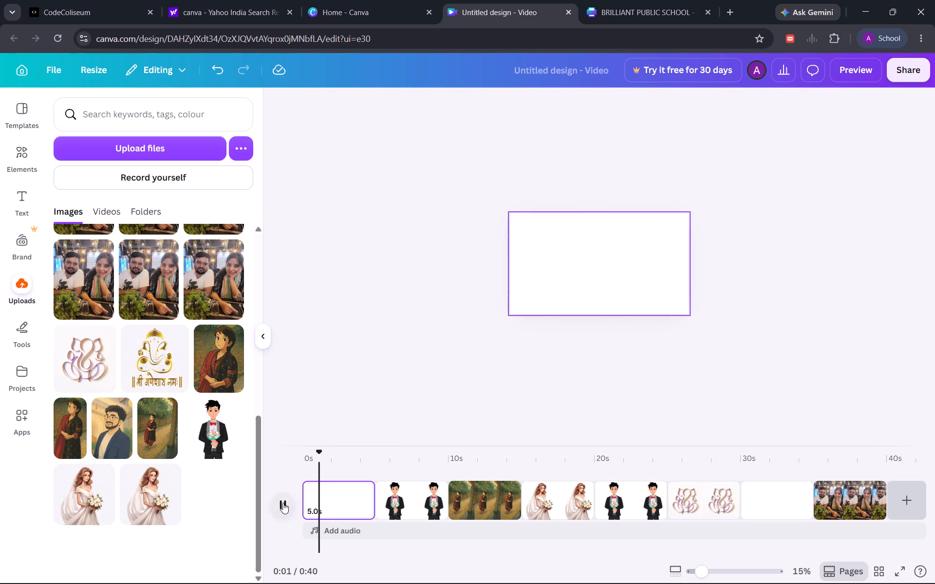
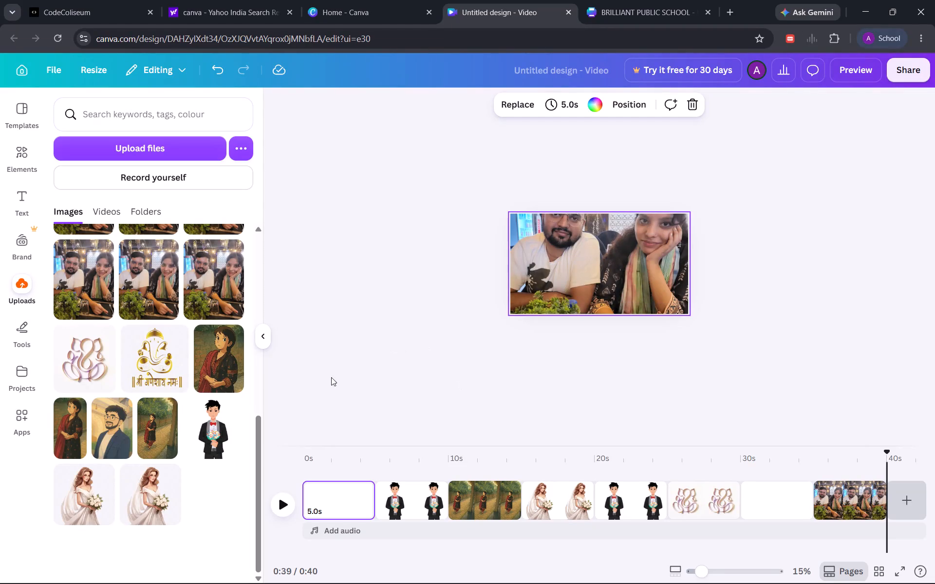
Replay the video from the start to review the pages, stopping on the illustrated woman's page and selecting it.
left_click(281, 504)
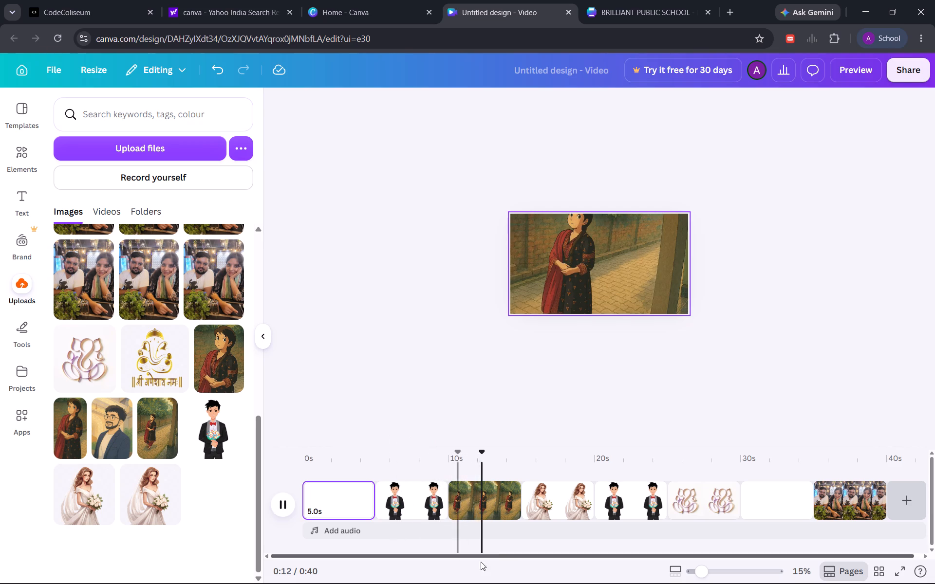
left_click(486, 512)
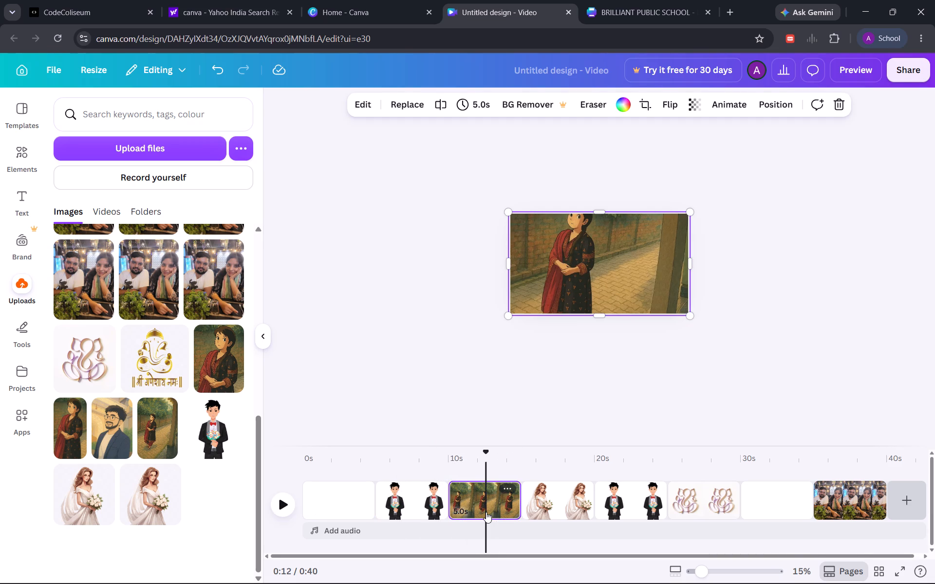
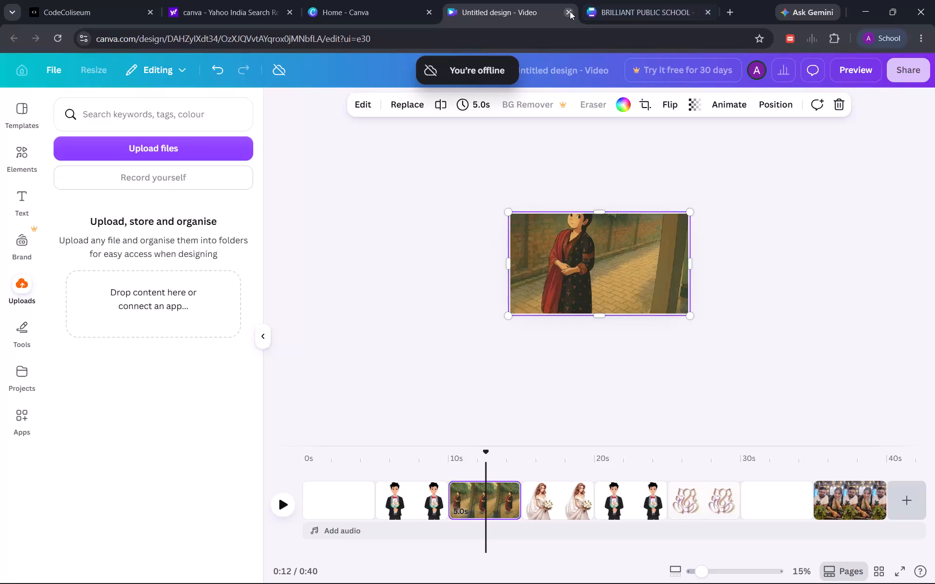
Close the untitled video design and bring up the Brilliant Public School poster.
left_click(570, 11)
left_click(521, 8)
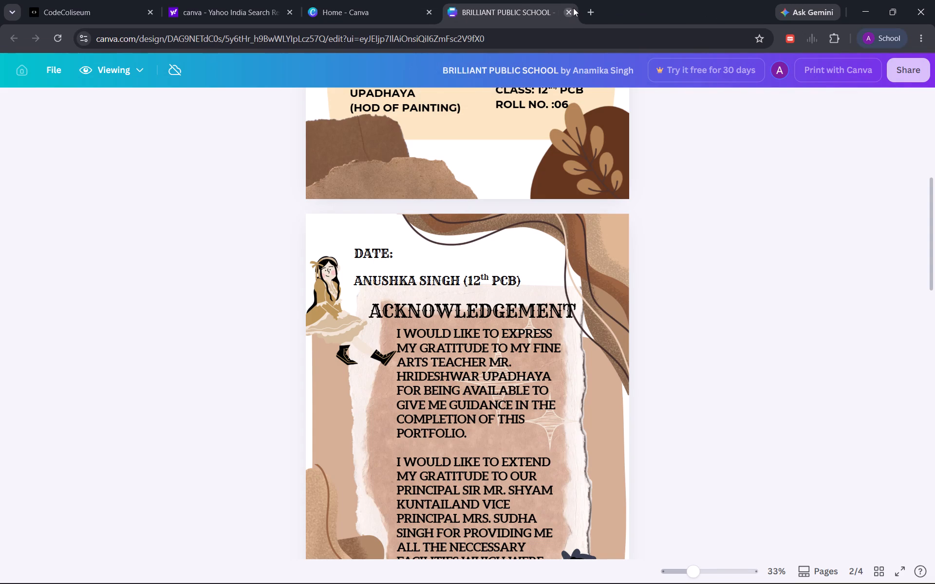
Look through the pages of the Brilliant Public School painting portfolio poster and close it.
scroll(526, 100, "up", 17)
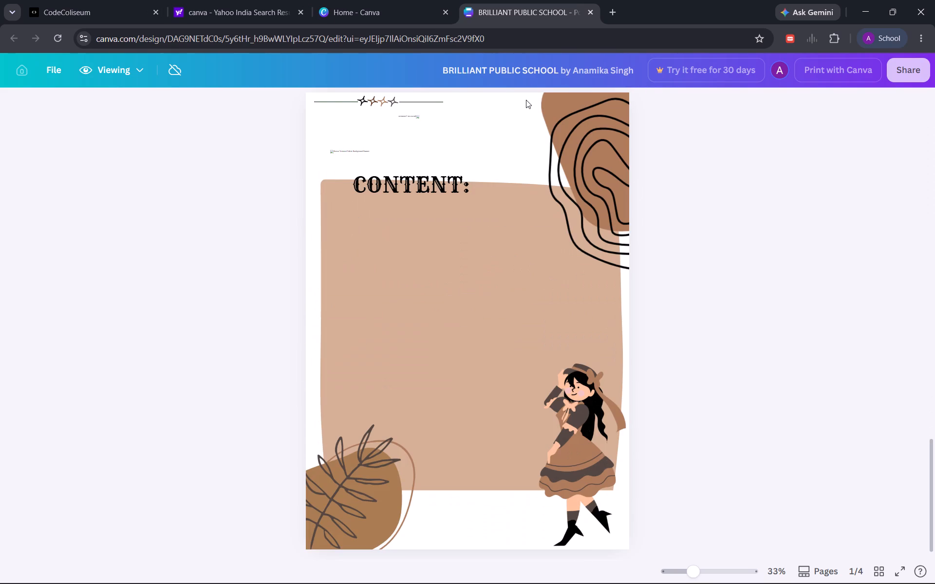
scroll(526, 100, "down", 7)
scroll(526, 100, "up", 10)
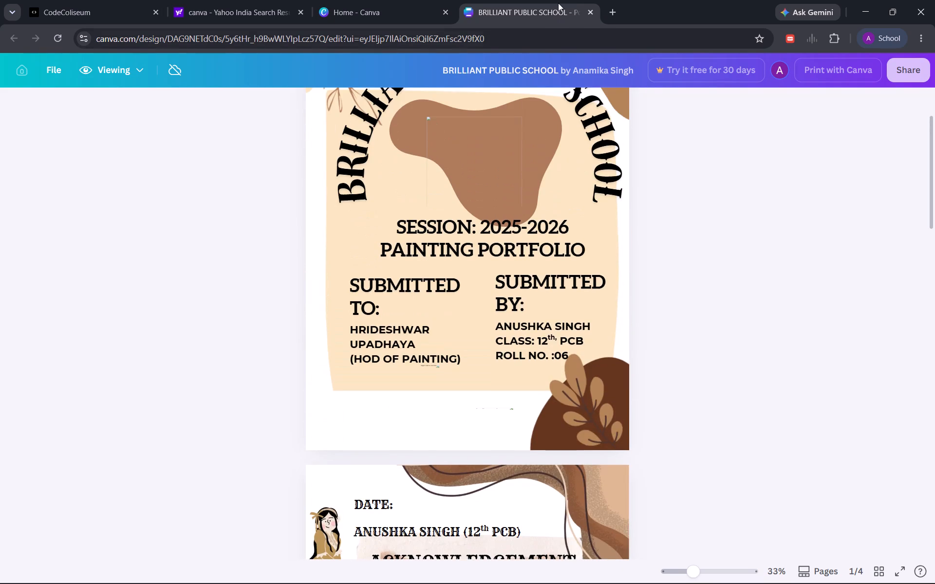
scroll(550, 179, "up", 9)
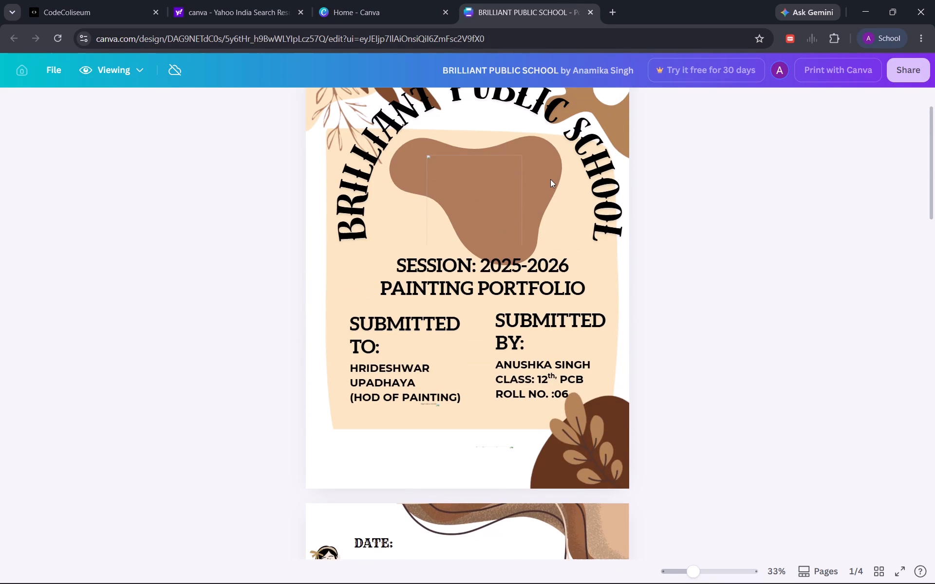
left_click(591, 16)
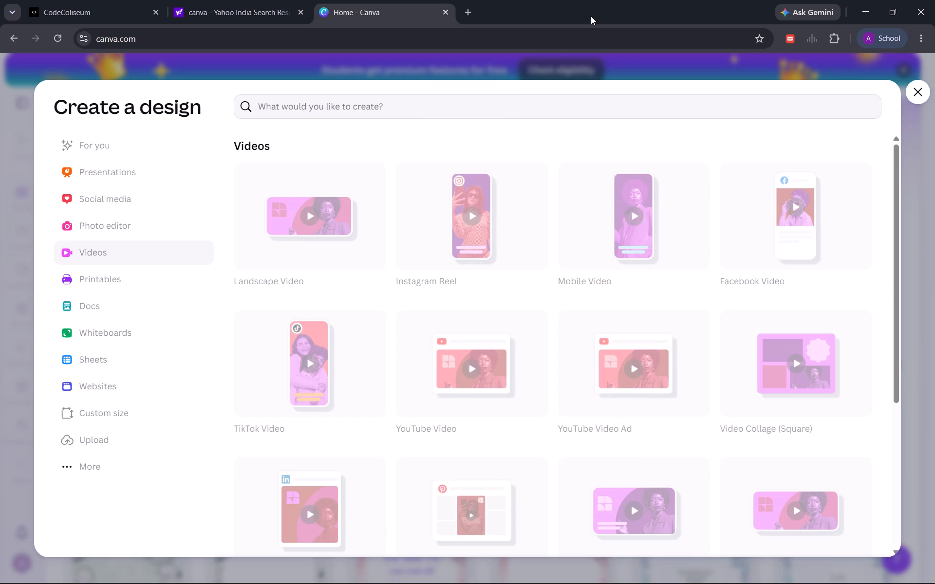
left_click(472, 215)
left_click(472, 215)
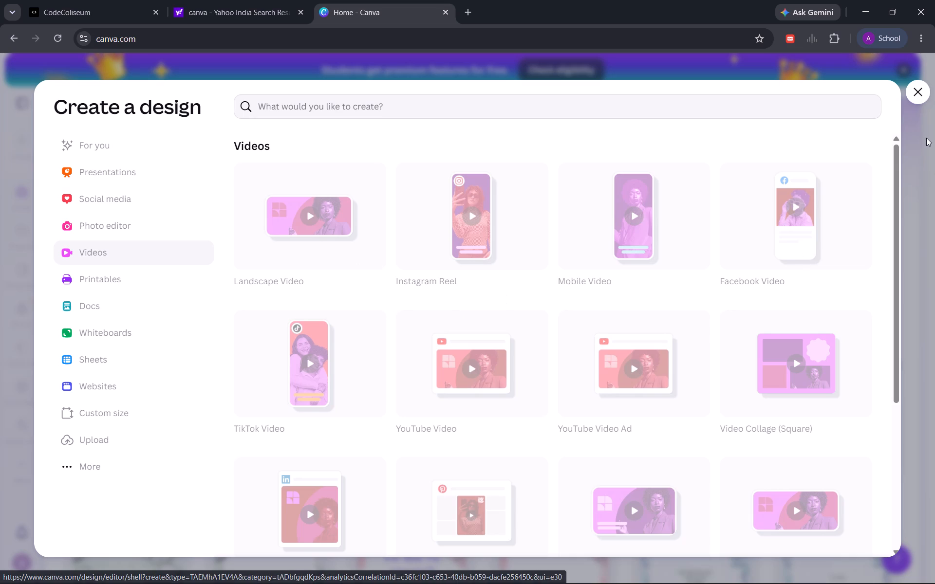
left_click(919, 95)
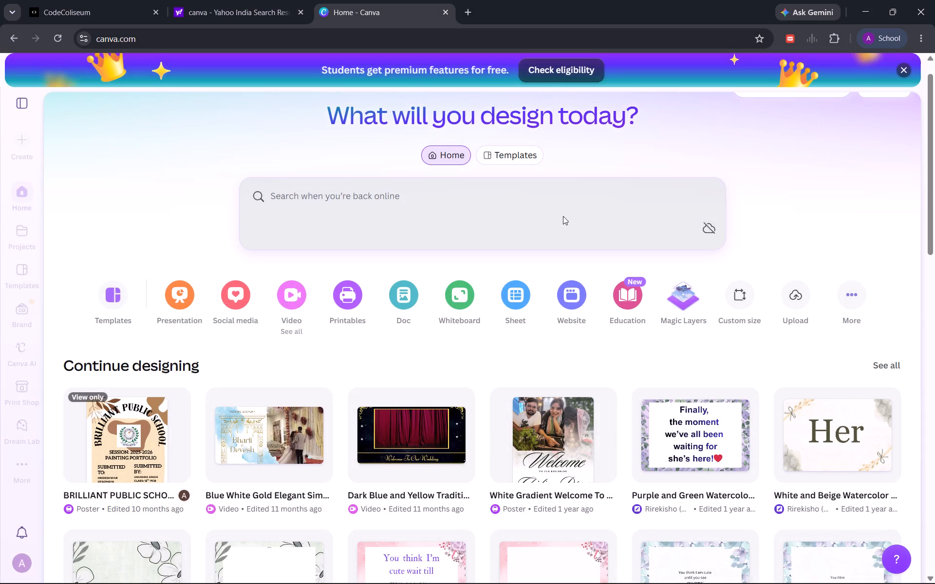
Create a new TikTok Video design from the video formats.
scroll(345, 364, "down", 1)
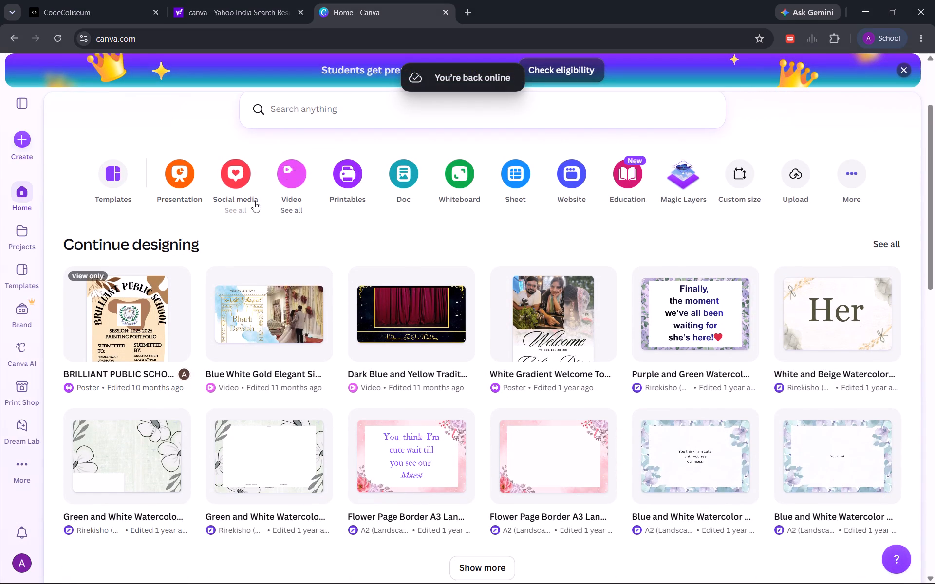
left_click(282, 188)
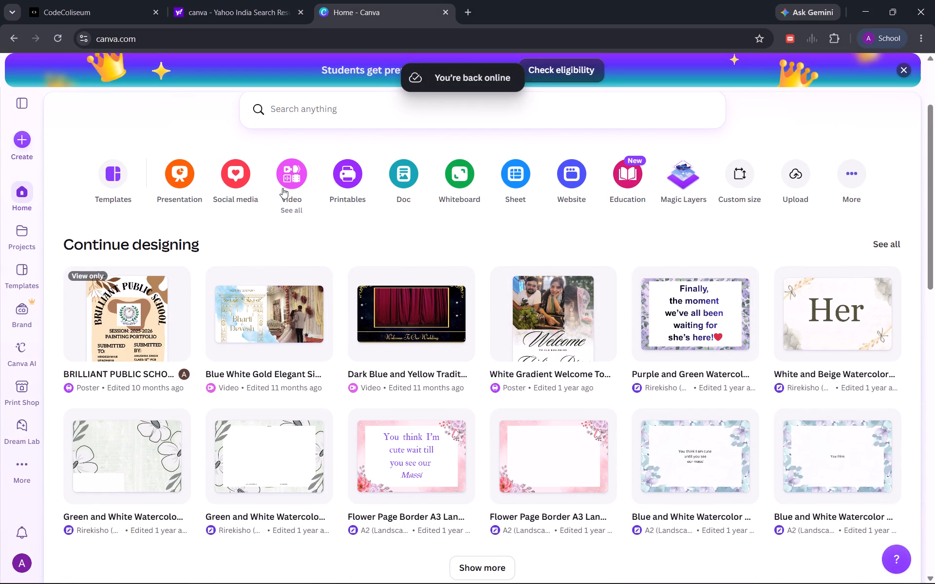
scroll(398, 319, "down", 2)
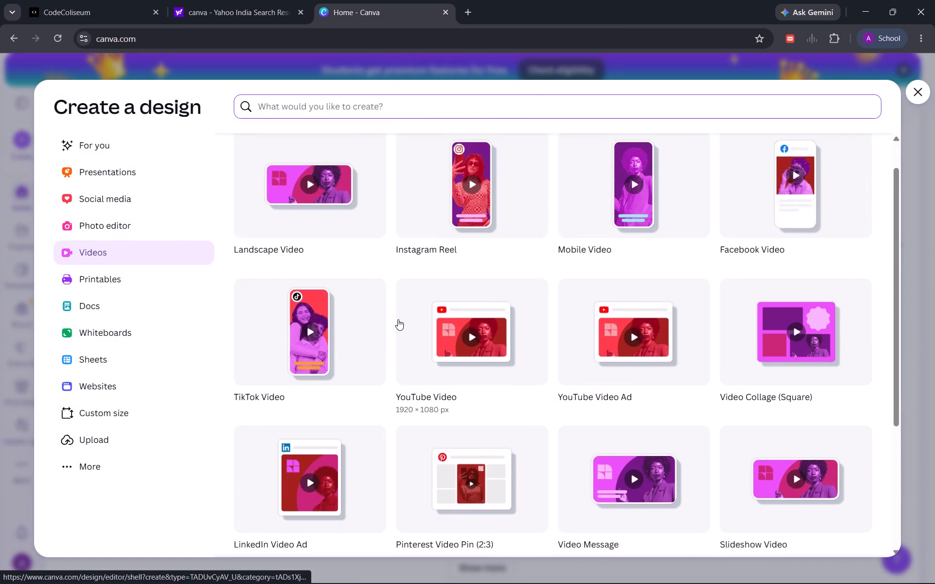
left_click(325, 310)
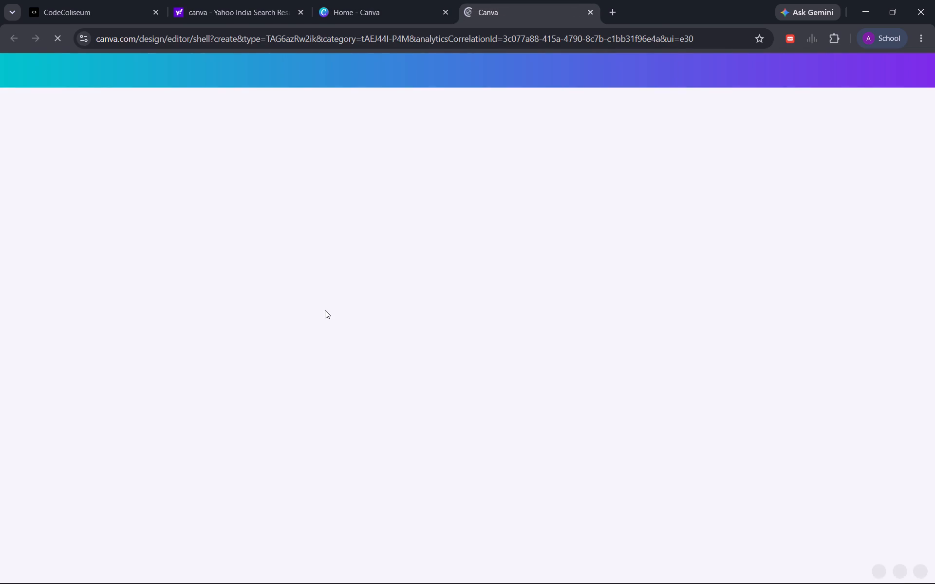
Open a new browser tab and enter ";ee" as the search text.
left_click(607, 8)
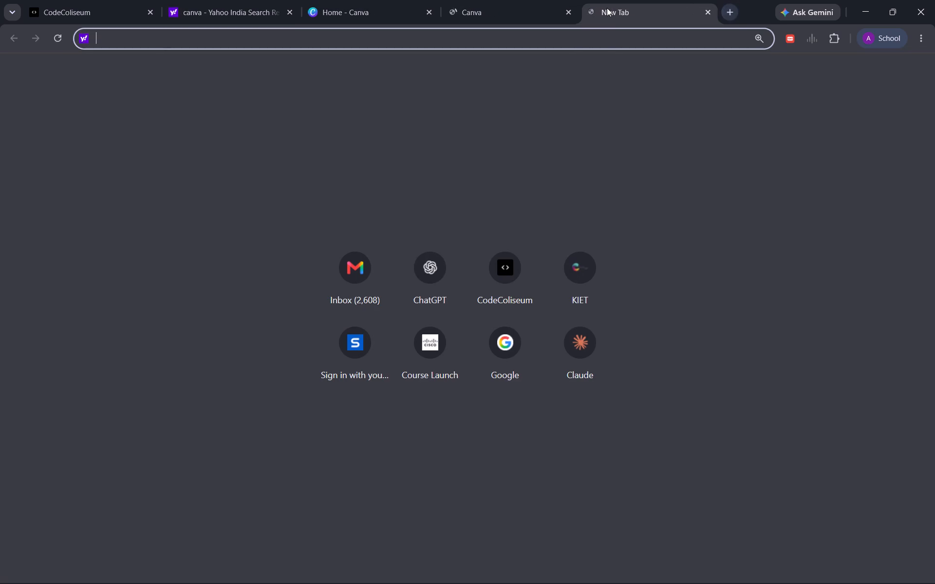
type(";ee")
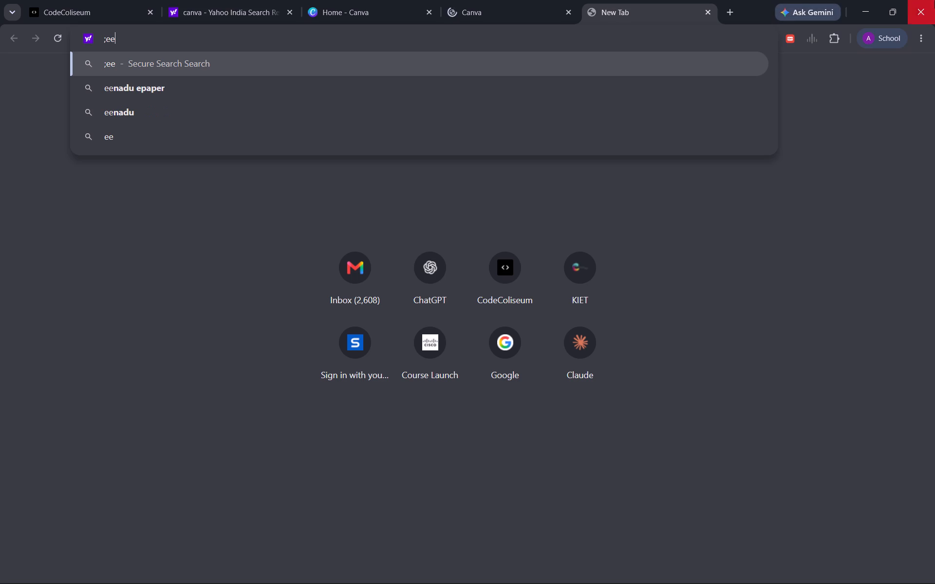